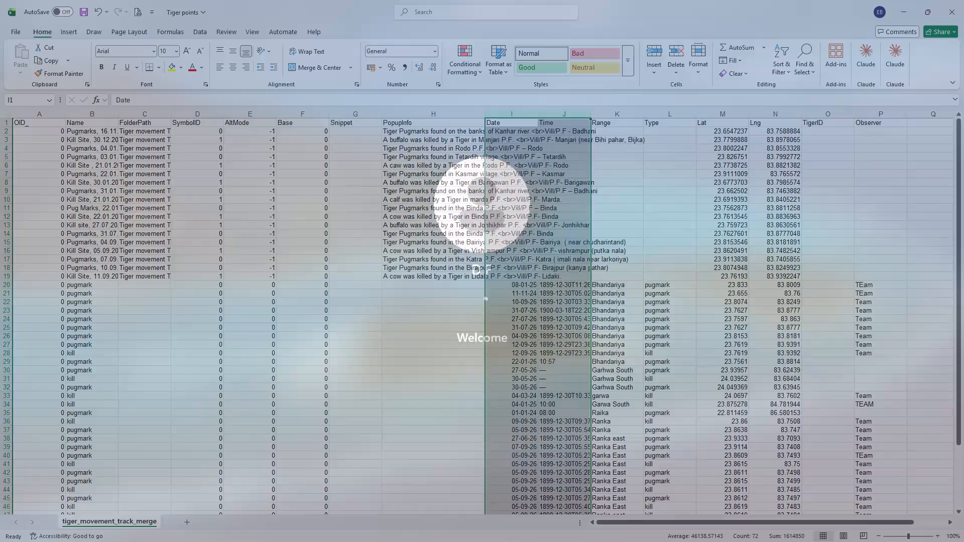
Switch from the Tiger points workbook to the Project Relocation project in QGIS and look through the other open windows.
{"action": "key", "text": "alt+Tab"}
{"action": "key", "text": "alt+Tab"}
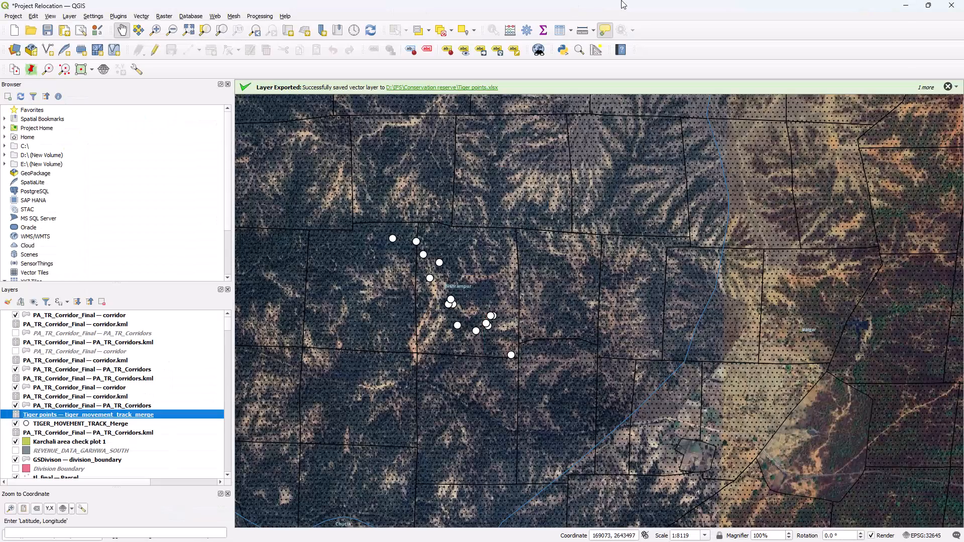
{"action": "key", "text": "Tab"}
{"action": "key", "text": "alt+Tab"}
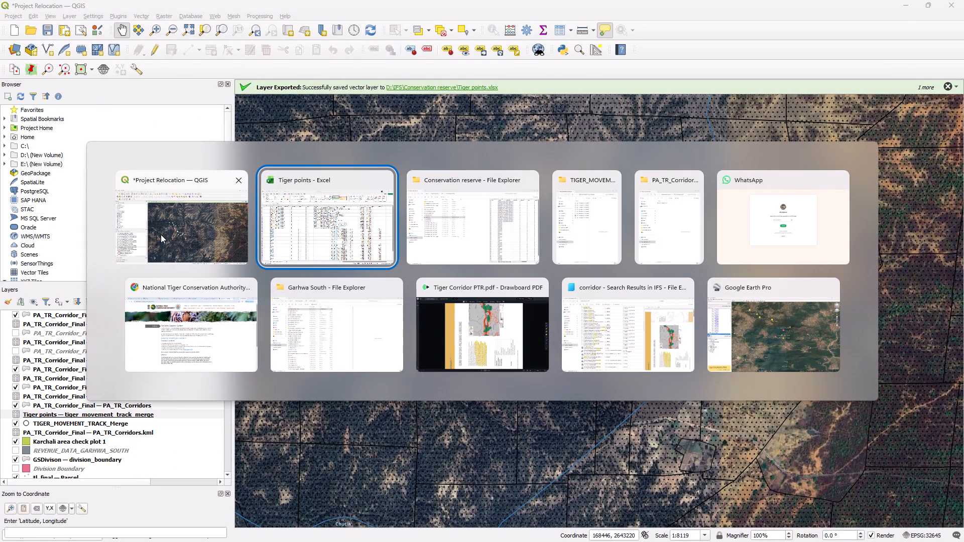
{"action": "left_click", "coordinate": [163, 234], "text": "alt"}
{"action": "key", "text": "alt+Tab"}
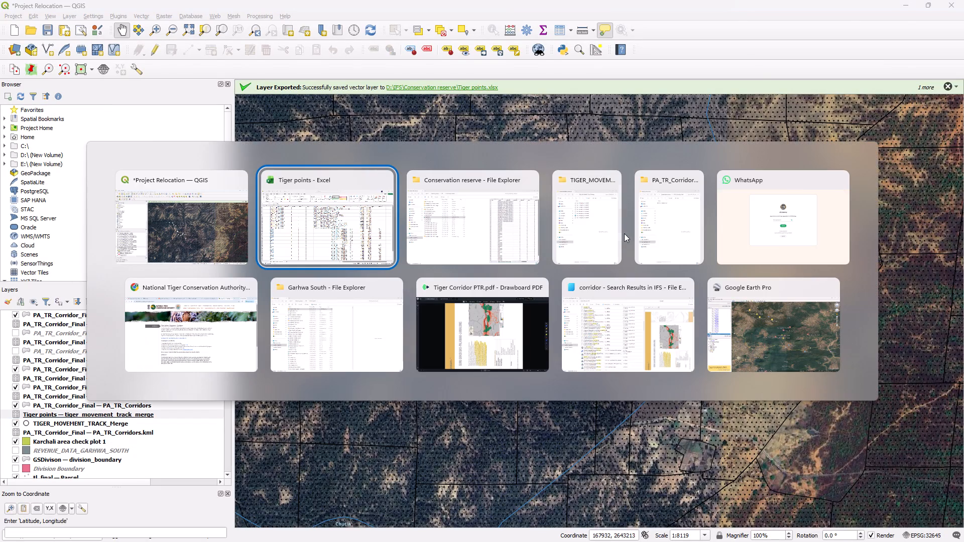
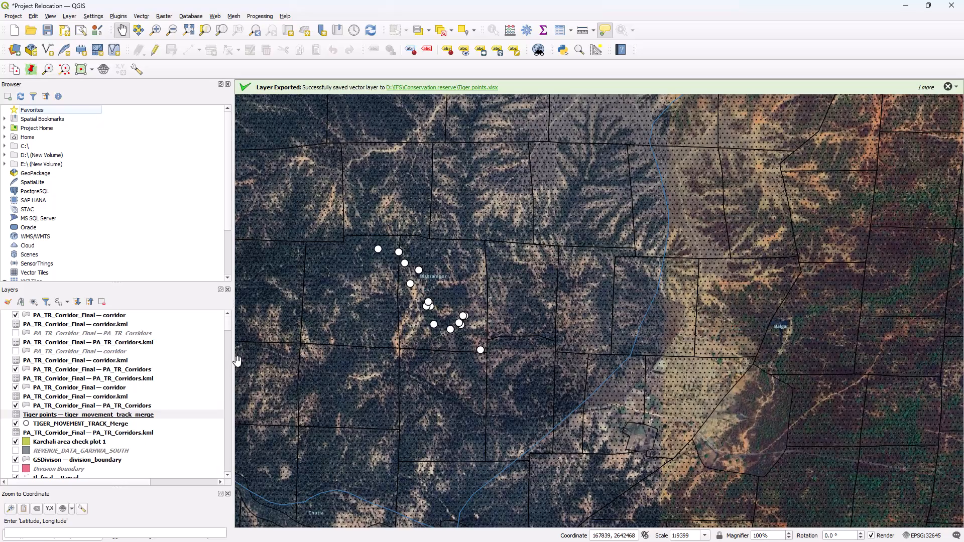
Narrow the side panels and hide the remaining visible PA_TR_Corridor_Final layers and the TIGER_MOVEMENT_TRACK_Merge point layer.
{"action": "left_click_drag", "start_coordinate": [234, 360], "coordinate": [170, 360]}
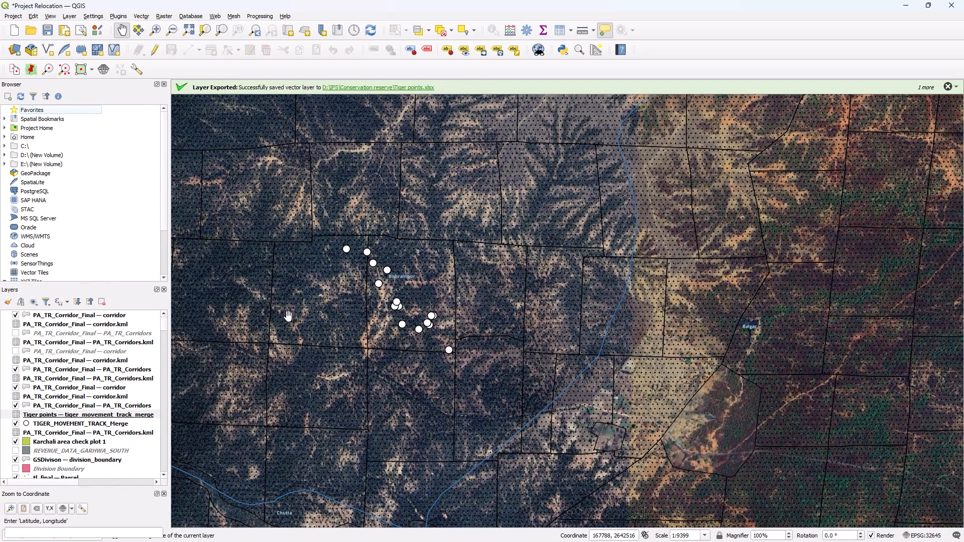
{"action": "scroll", "coordinate": [416, 285], "scroll_direction": "down", "scroll_amount": 20, "text": "ctrl"}
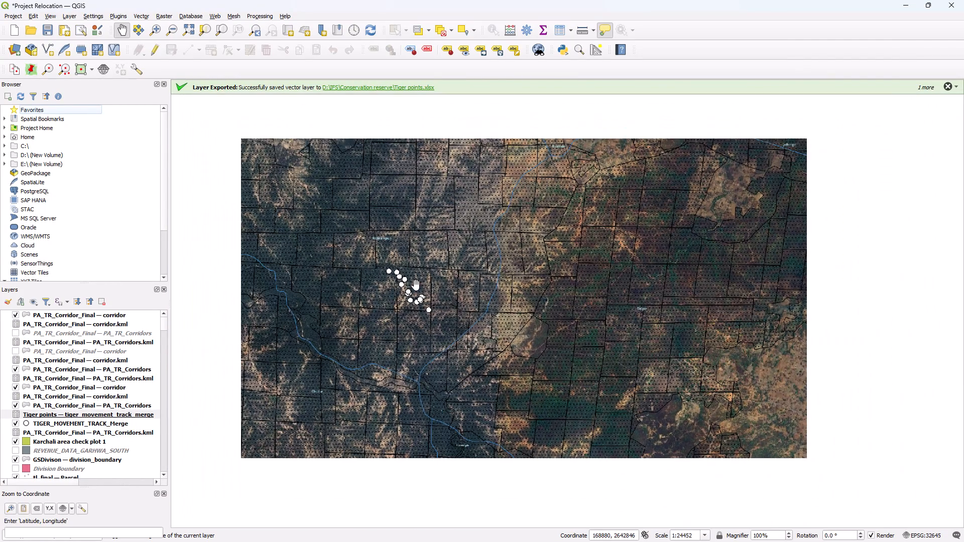
{"action": "scroll", "coordinate": [416, 285], "scroll_direction": "down", "scroll_amount": 20, "text": "ctrl"}
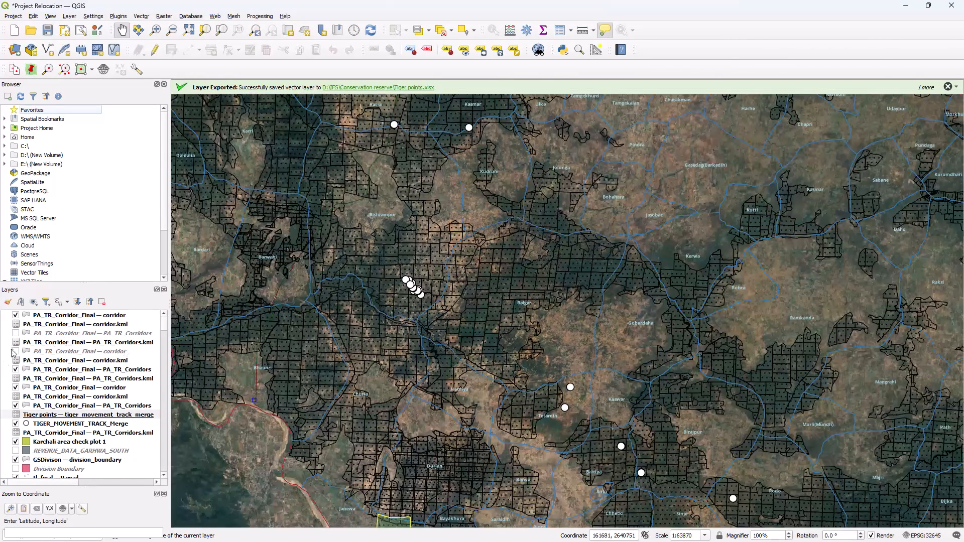
{"action": "left_click", "coordinate": [14, 312]}
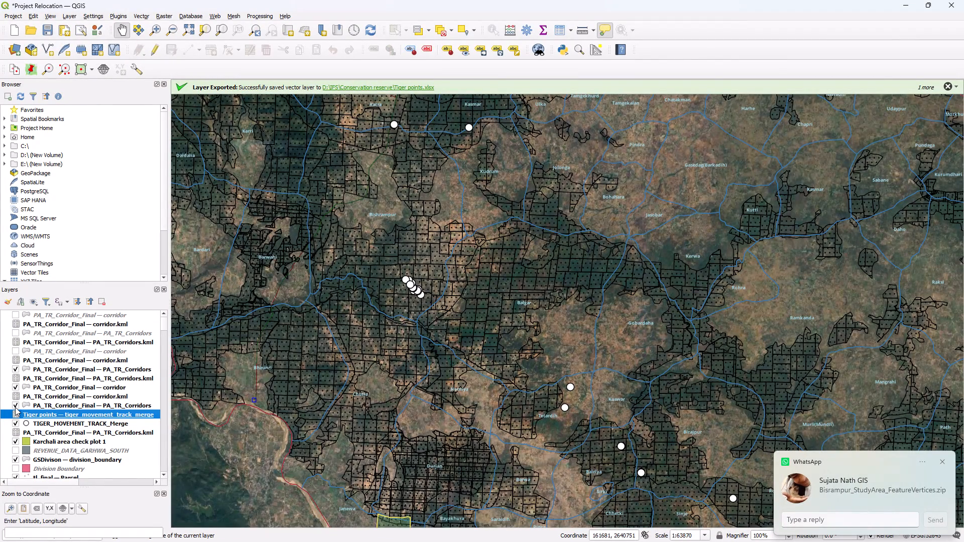
{"action": "left_click", "coordinate": [15, 407]}
{"action": "left_click", "coordinate": [13, 386]}
{"action": "left_click", "coordinate": [14, 367]}
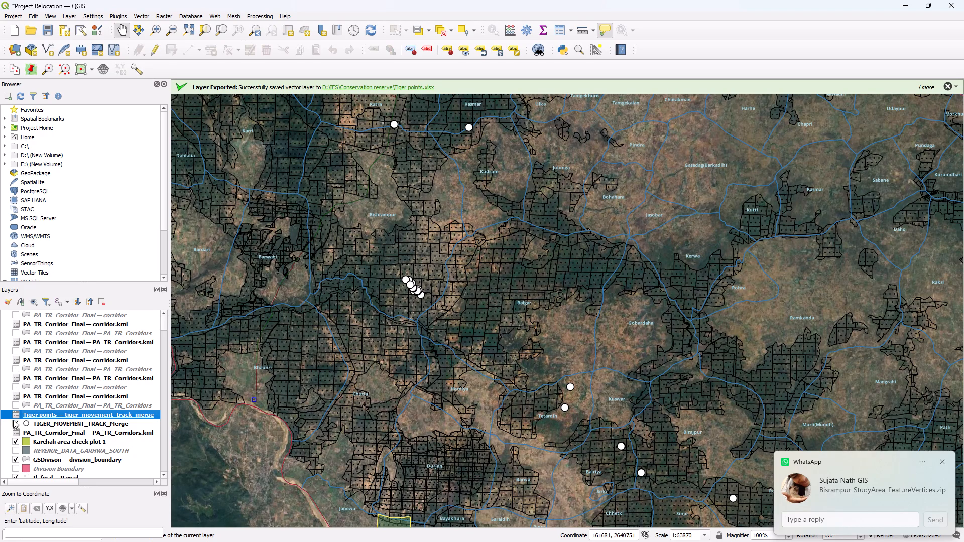
{"action": "left_click", "coordinate": [17, 422]}
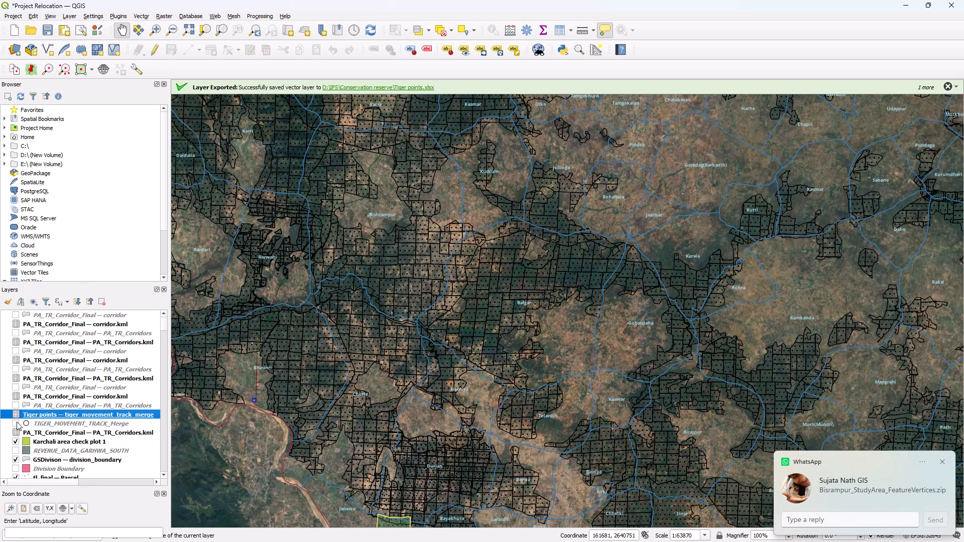
Start adding a vector layer, browse for its source dataset, and bring up the other open windows.
{"action": "left_click_drag", "start_coordinate": [617, 411], "coordinate": [645, 355]}
{"action": "scroll", "coordinate": [645, 355], "scroll_direction": "down", "scroll_amount": 6, "text": "ctrl"}
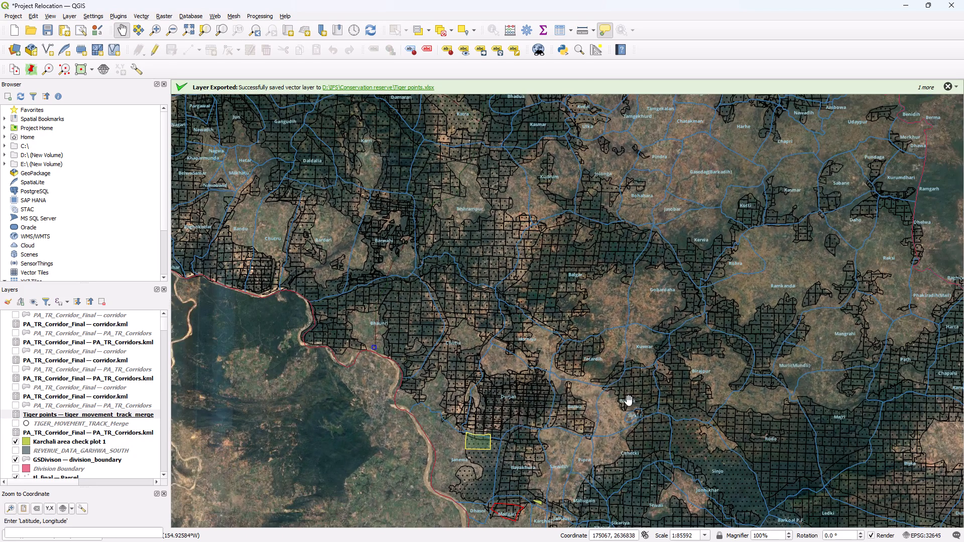
{"action": "left_click_drag", "start_coordinate": [622, 409], "coordinate": [559, 291]}
{"action": "left_click", "coordinate": [66, 17]}
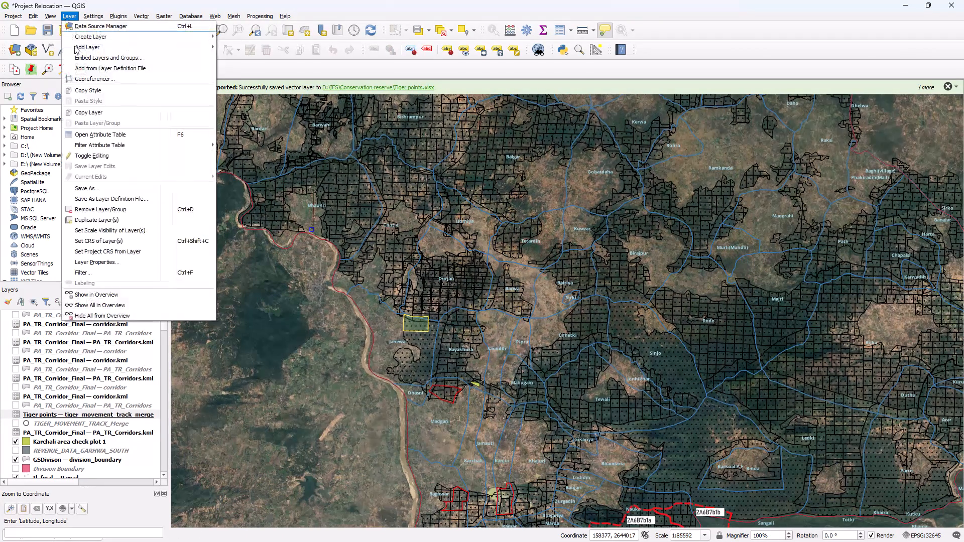
{"action": "left_click", "coordinate": [224, 48]}
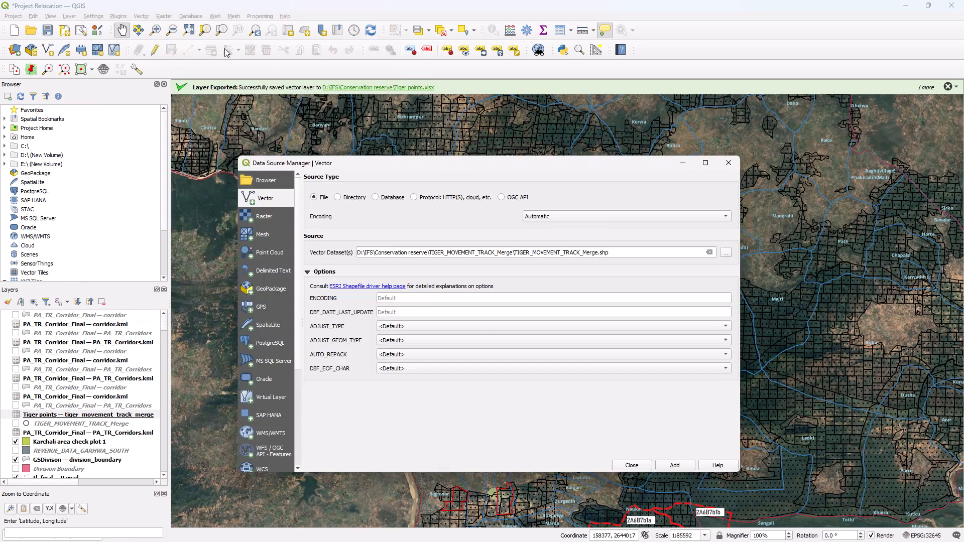
{"action": "left_click", "coordinate": [728, 252]}
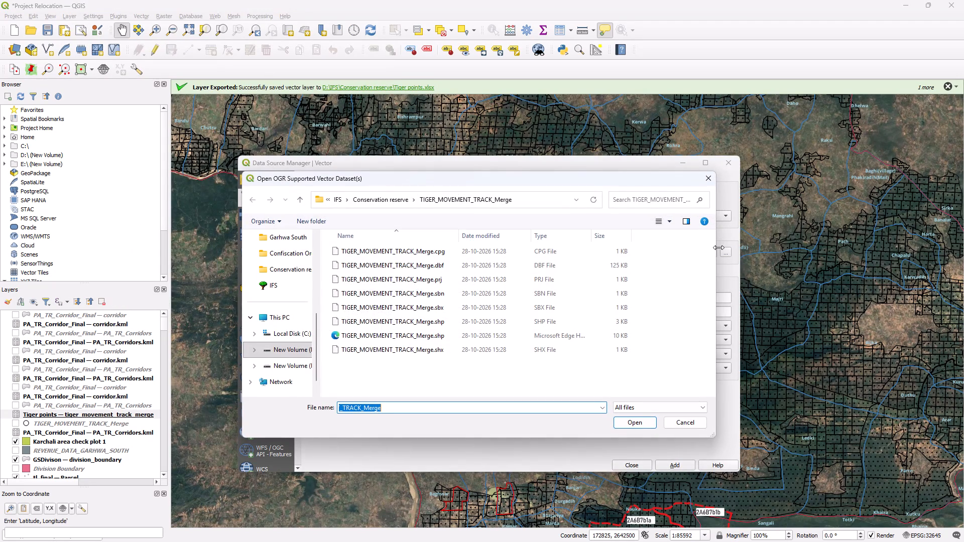
{"action": "key", "text": "alt+Tab"}
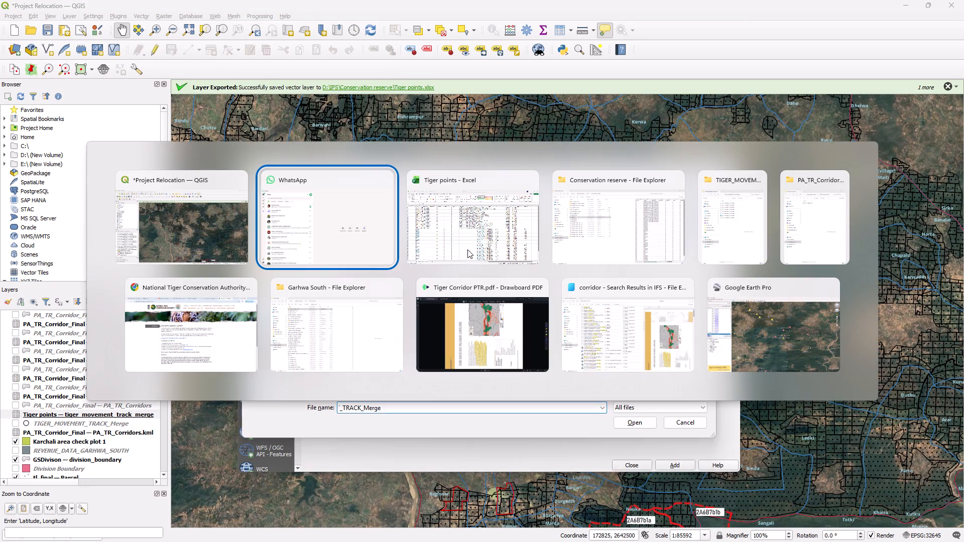
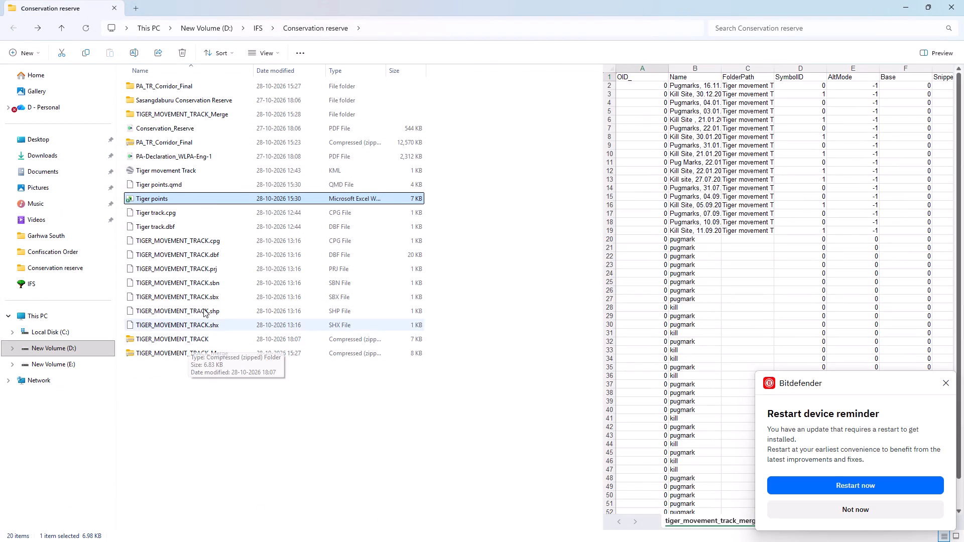
Sort the Conservation reserve folder by newest modification date, dismiss the restart reminder, and extract the TIGER_MOVEMENT_TRACK archive into its own subfolder.
{"action": "left_click", "coordinate": [280, 69]}
{"action": "left_click", "coordinate": [280, 89]}
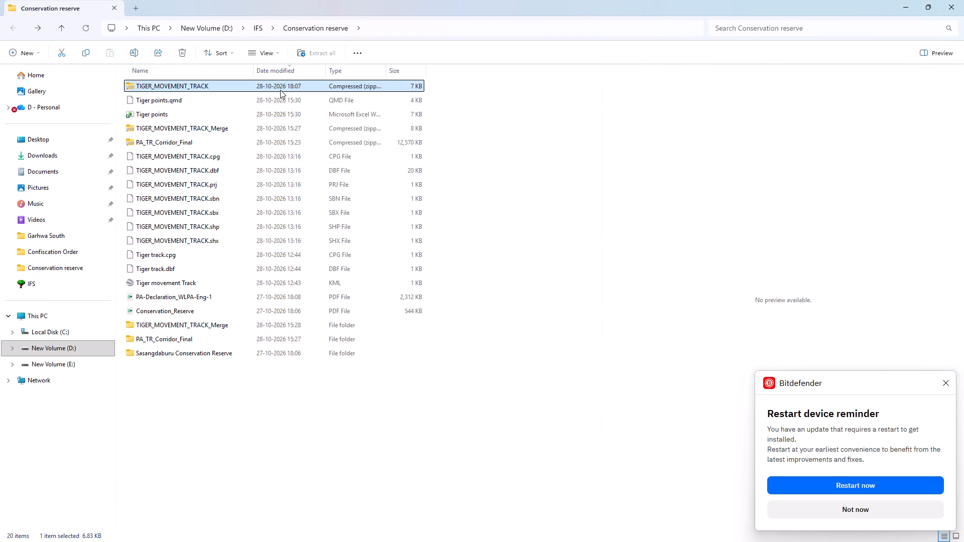
{"action": "left_click", "coordinate": [948, 386]}
{"action": "left_click", "coordinate": [948, 392]}
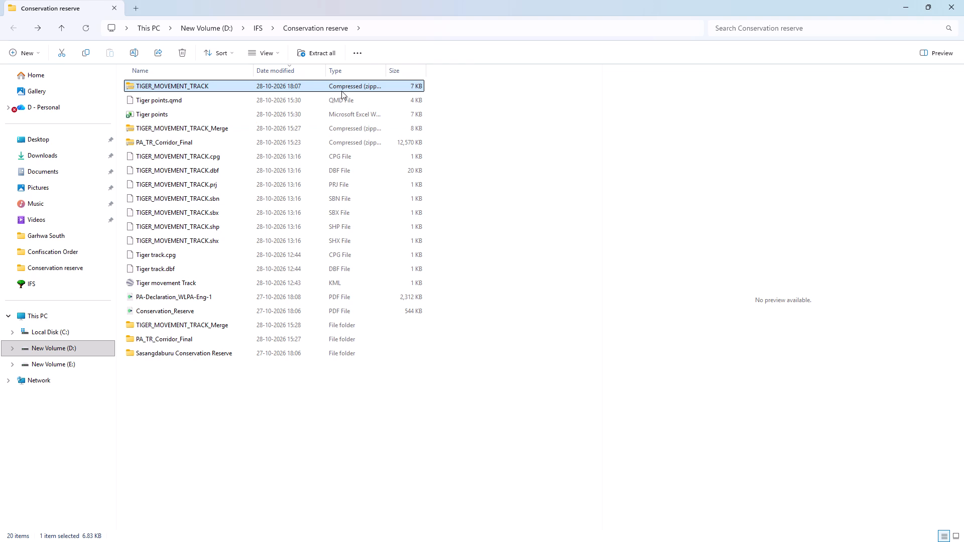
{"action": "right_click", "coordinate": [355, 83]}
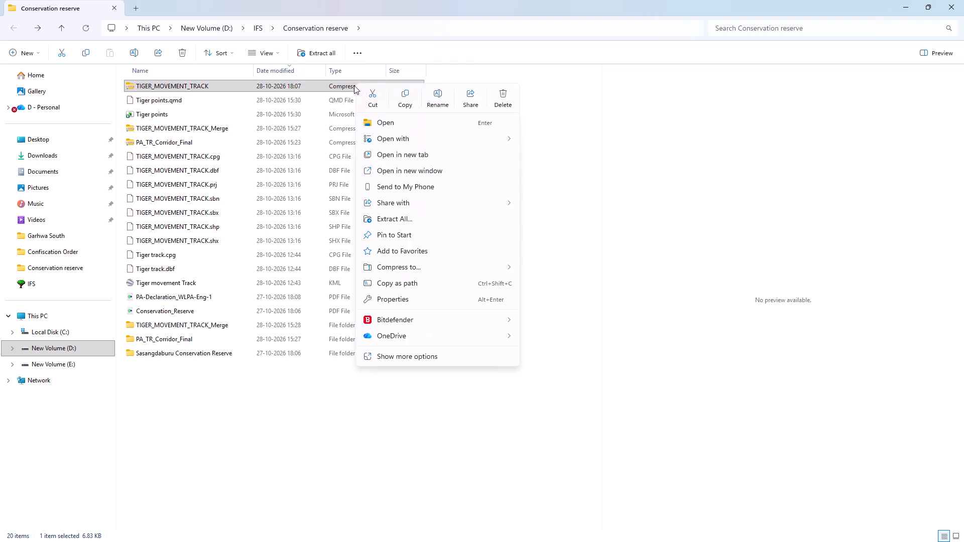
{"action": "left_click", "coordinate": [410, 223]}
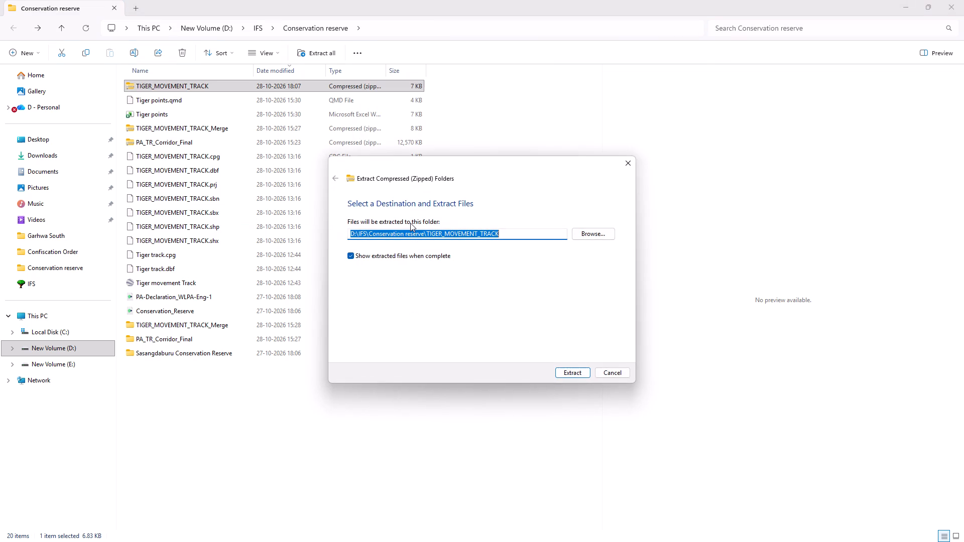
{"action": "left_click", "coordinate": [570, 366]}
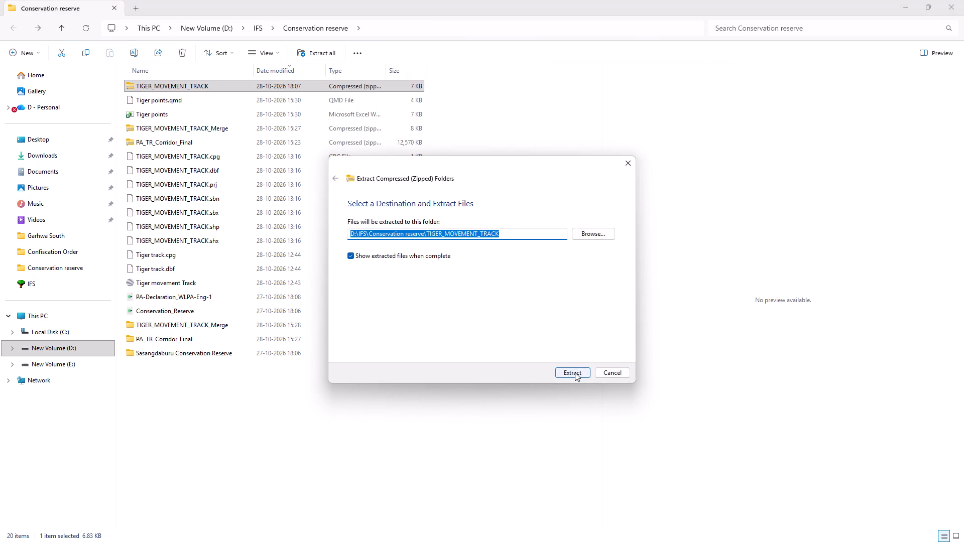
{"action": "left_click", "coordinate": [575, 372]}
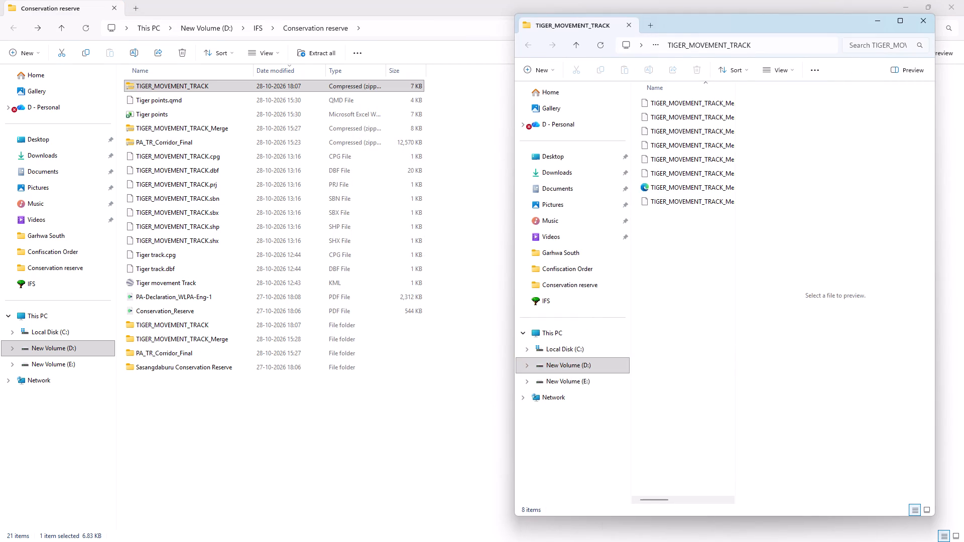
{"action": "left_click", "coordinate": [916, 23]}
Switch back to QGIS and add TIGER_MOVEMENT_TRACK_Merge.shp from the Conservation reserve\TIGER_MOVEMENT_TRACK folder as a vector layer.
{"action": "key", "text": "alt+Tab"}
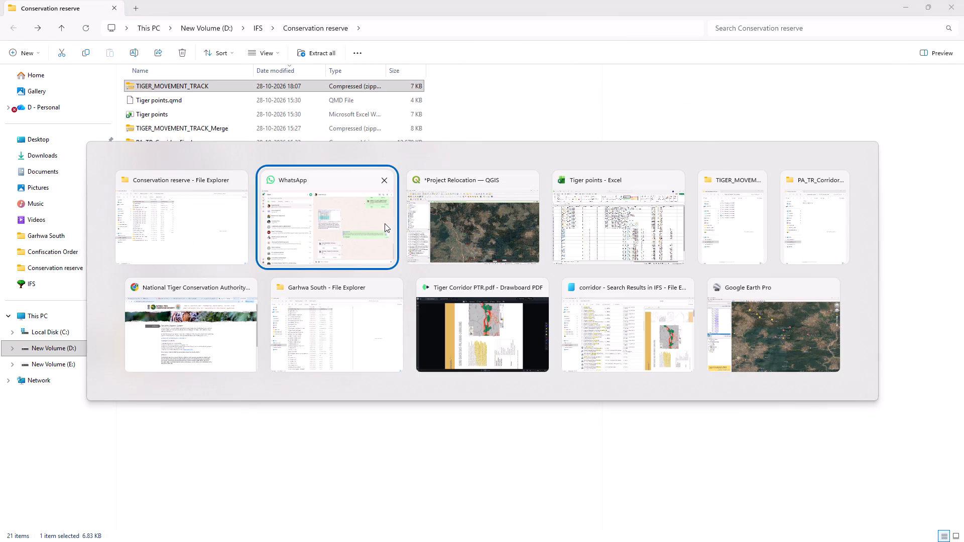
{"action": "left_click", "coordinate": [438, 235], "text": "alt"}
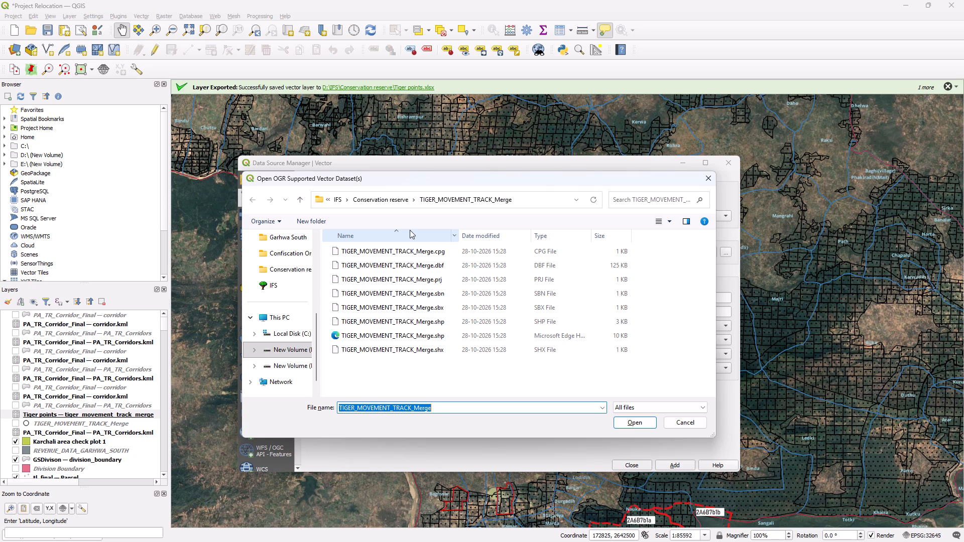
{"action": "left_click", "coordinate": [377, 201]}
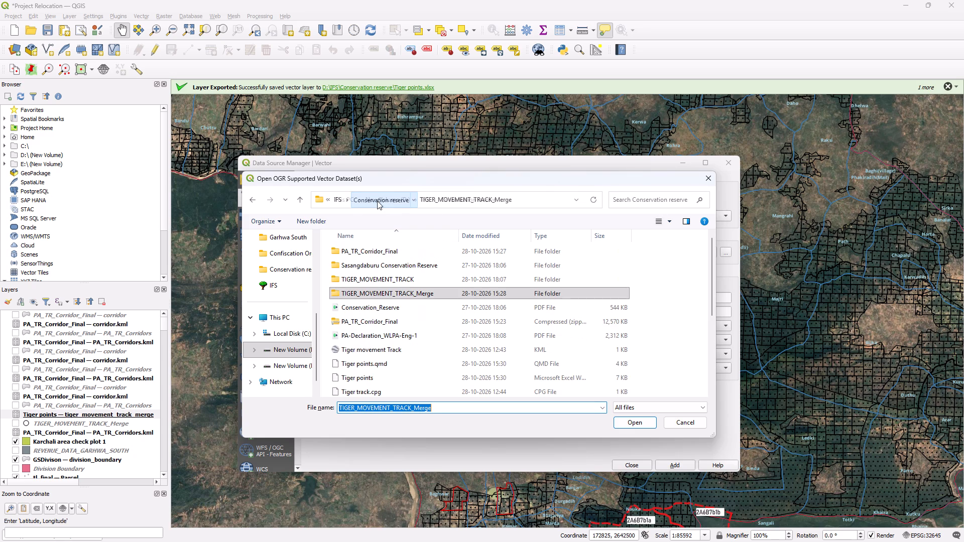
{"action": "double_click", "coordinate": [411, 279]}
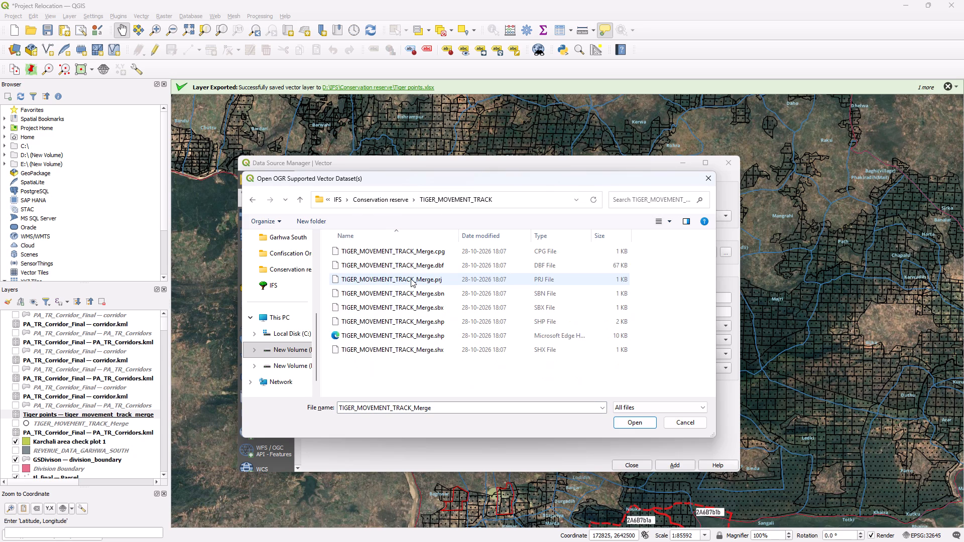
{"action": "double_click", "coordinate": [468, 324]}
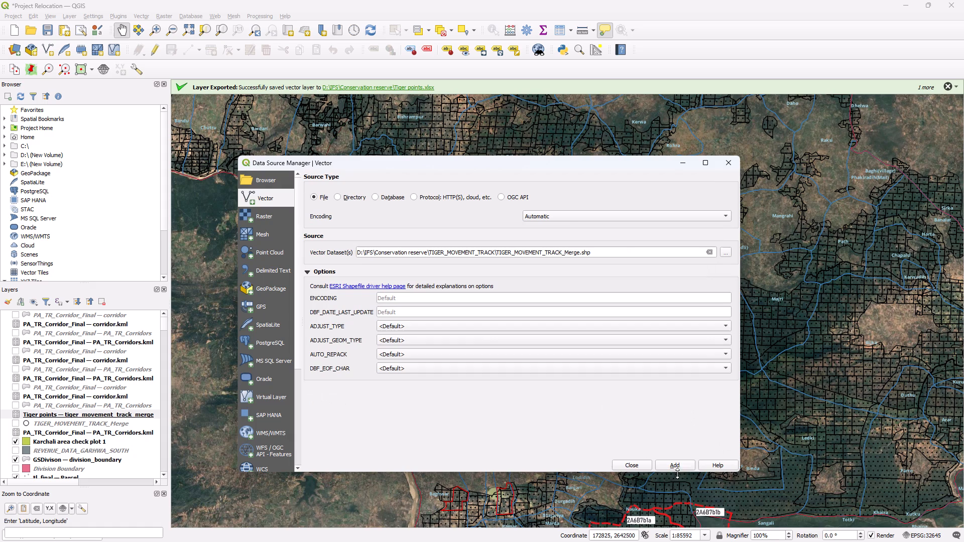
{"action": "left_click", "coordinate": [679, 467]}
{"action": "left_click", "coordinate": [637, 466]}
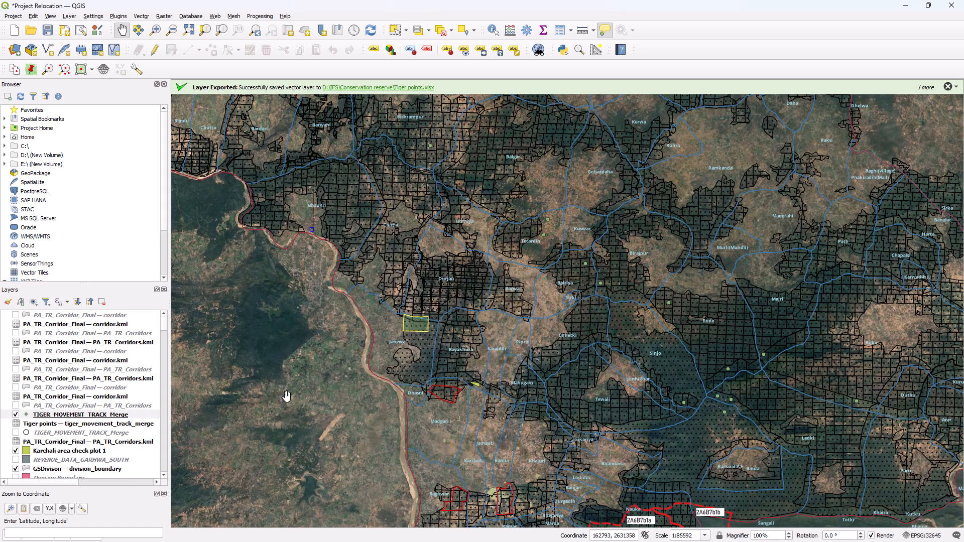
Toggle the newly added TIGER_MOVEMENT_TRACK_Merge layer off and on to examine where its points fall on the map.
{"action": "scroll", "coordinate": [277, 378], "scroll_direction": "down", "scroll_amount": 1}
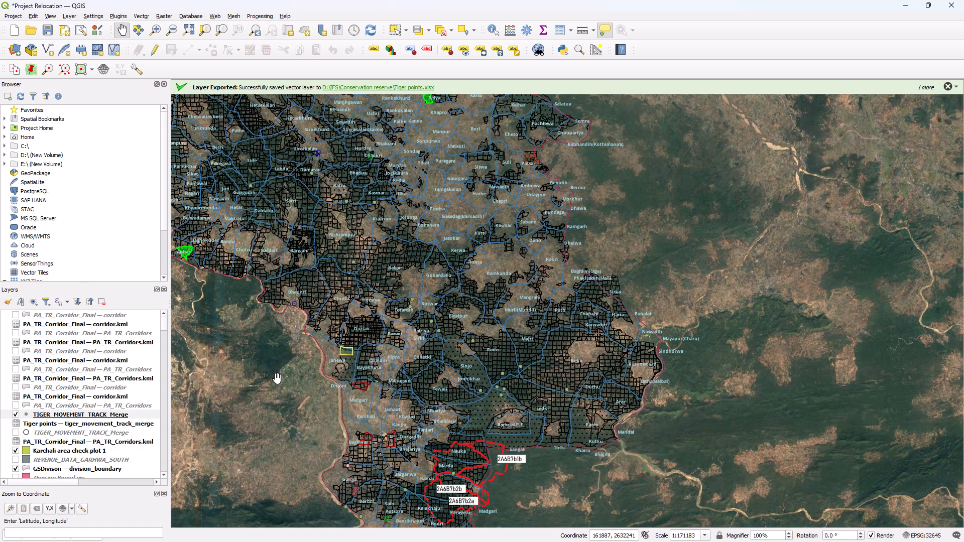
{"action": "left_click", "coordinate": [15, 414]}
{"action": "scroll", "coordinate": [88, 364], "scroll_direction": "up", "scroll_amount": 2}
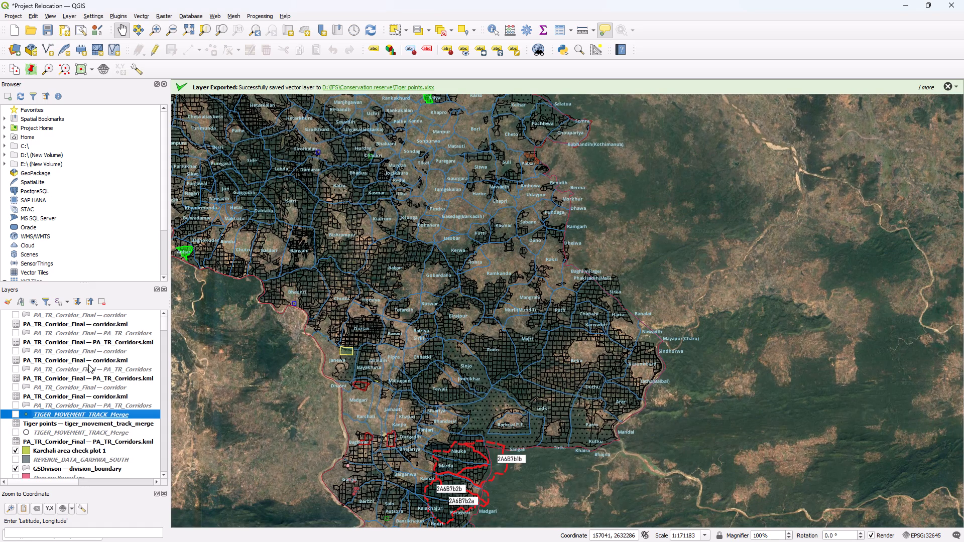
{"action": "scroll", "coordinate": [88, 364], "scroll_direction": "up", "scroll_amount": 1}
{"action": "scroll", "coordinate": [88, 364], "scroll_direction": "down", "scroll_amount": 1}
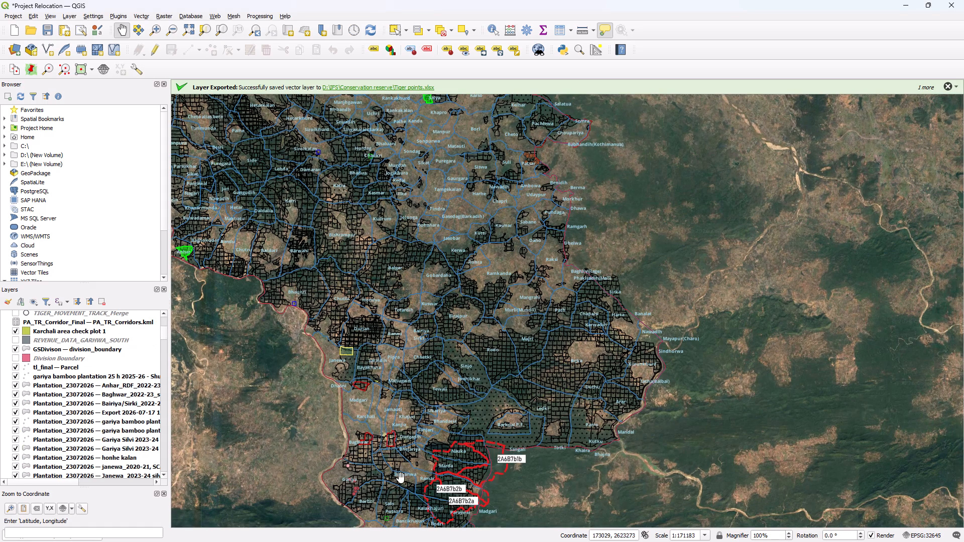
{"action": "scroll", "coordinate": [359, 486], "scroll_direction": "up", "scroll_amount": 1}
{"action": "scroll", "coordinate": [75, 390], "scroll_direction": "up", "scroll_amount": 3}
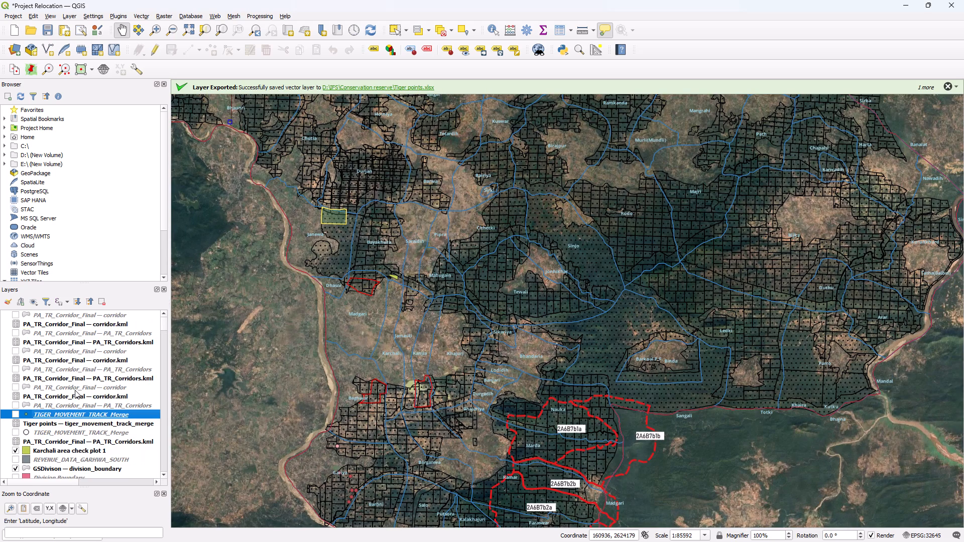
{"action": "left_click", "coordinate": [17, 413]}
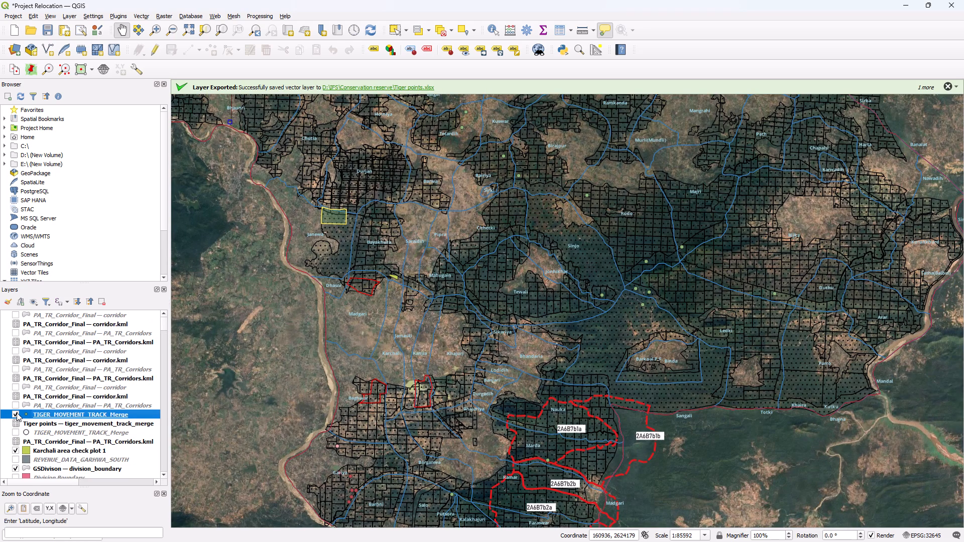
{"action": "left_click", "coordinate": [17, 413]}
{"action": "left_click", "coordinate": [17, 413]}
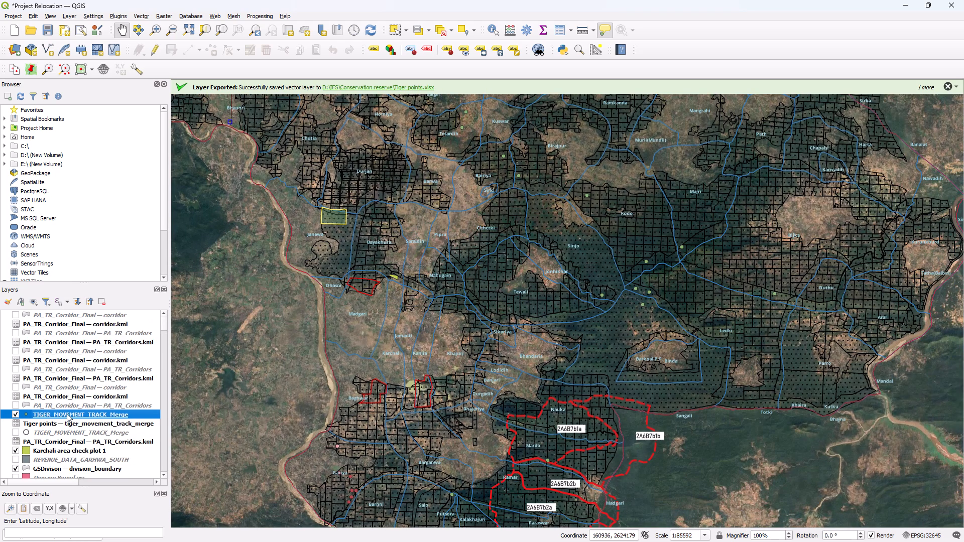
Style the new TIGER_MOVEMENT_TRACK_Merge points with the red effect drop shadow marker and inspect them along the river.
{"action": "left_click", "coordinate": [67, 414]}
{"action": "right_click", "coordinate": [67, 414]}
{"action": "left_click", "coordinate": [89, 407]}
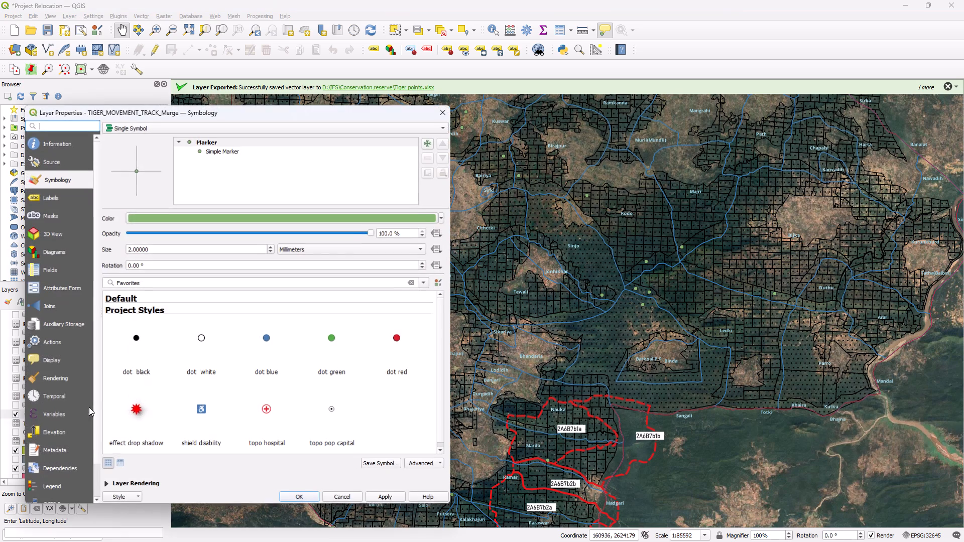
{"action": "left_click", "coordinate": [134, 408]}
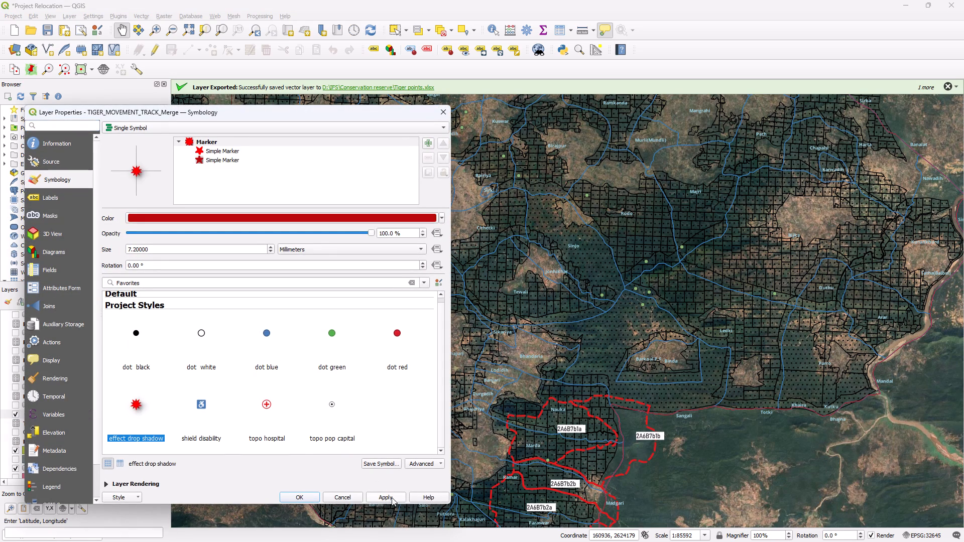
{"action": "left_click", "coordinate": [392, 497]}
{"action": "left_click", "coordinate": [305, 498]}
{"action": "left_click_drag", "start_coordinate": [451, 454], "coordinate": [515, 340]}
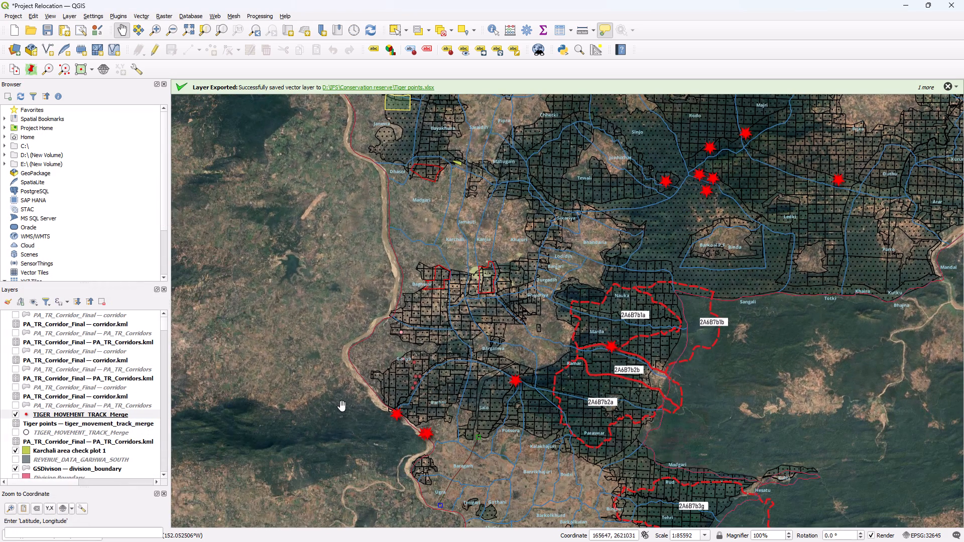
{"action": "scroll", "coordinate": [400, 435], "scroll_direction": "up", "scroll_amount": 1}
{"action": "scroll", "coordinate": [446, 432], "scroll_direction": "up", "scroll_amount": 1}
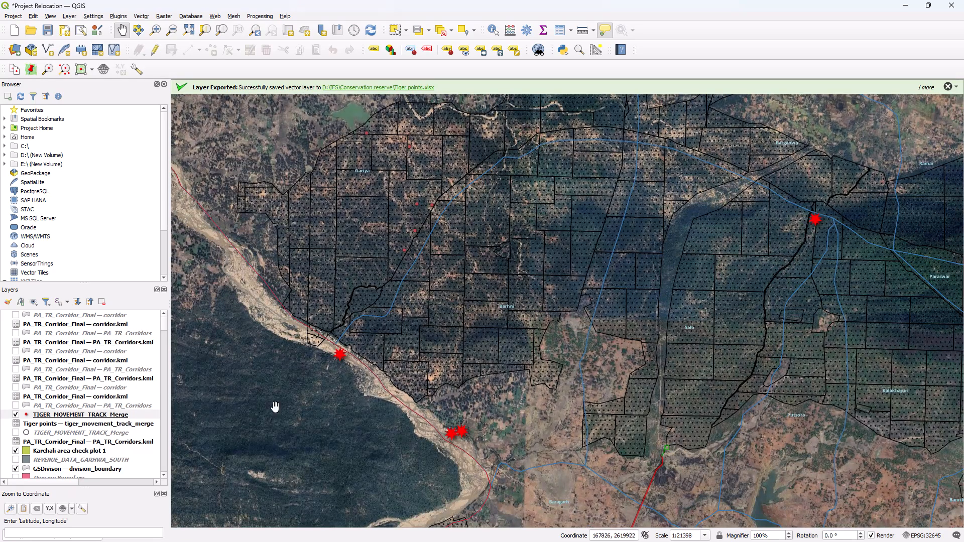
Remove all PA_TR_Corridor_Final entries, both TIGER_MOVEMENT_TRACK_Merge layers and the Tiger points table from the project.
{"action": "left_click", "coordinate": [77, 317]}
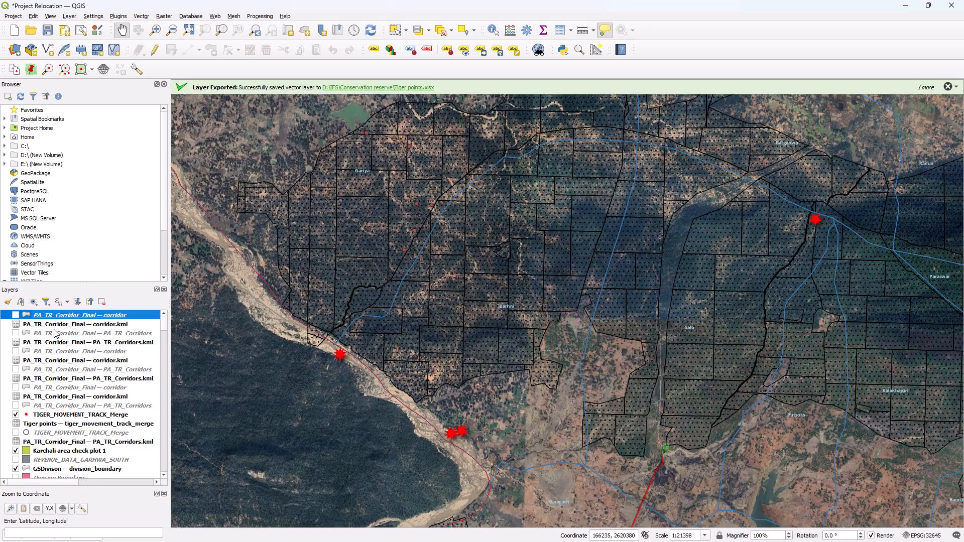
{"action": "key", "text": "shift+Down"}
{"action": "key", "text": "shift+Down"}
{"action": "key", "text": "shift+Down"}
{"action": "key", "text": "shift+Down"}
{"action": "key", "text": "shift+Down"}
{"action": "key", "text": "shift+Down"}
{"action": "key", "text": "shift+Down"}
{"action": "key", "text": "shift+Down"}
{"action": "key", "text": "shift+Down"}
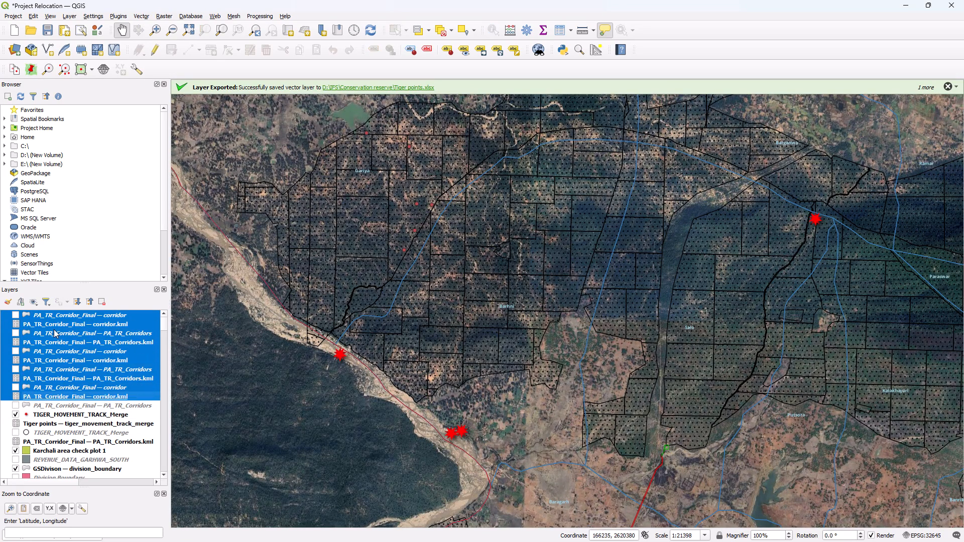
{"action": "key", "text": "shift+Down"}
{"action": "key", "text": "shift+Down"}
{"action": "key", "text": "shift+Down"}
{"action": "key", "text": "shift+Down"}
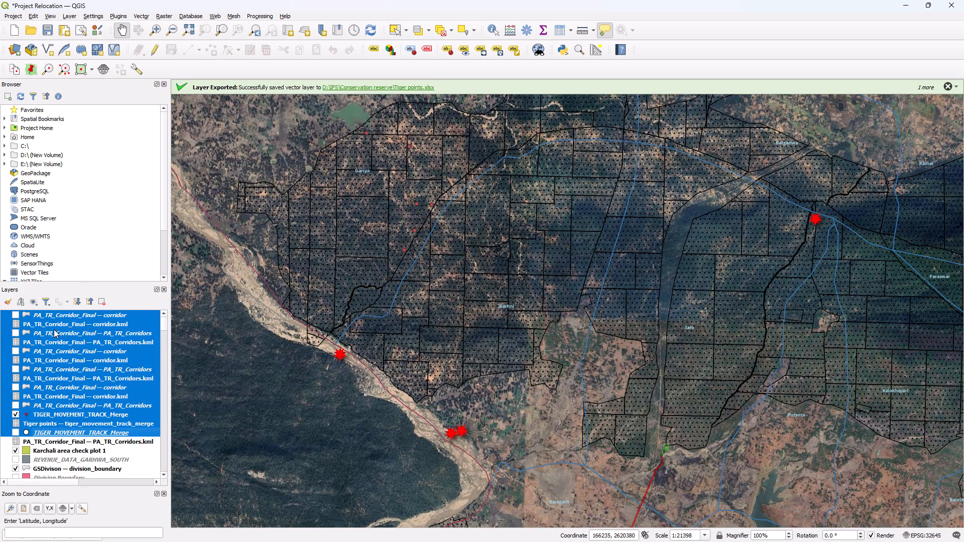
{"action": "key", "text": "shift+Down"}
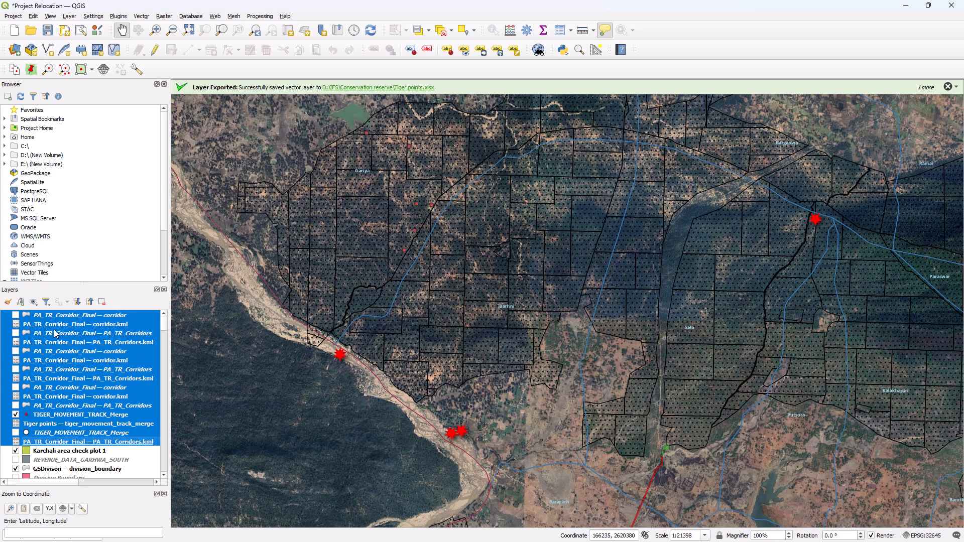
{"action": "left_click", "coordinate": [103, 306]}
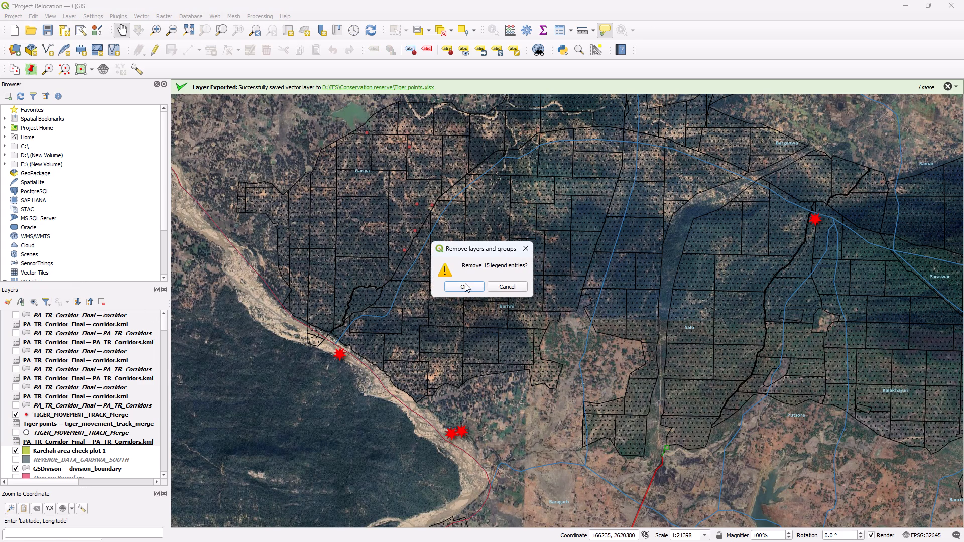
{"action": "left_click", "coordinate": [475, 277]}
{"action": "left_click", "coordinate": [468, 283]}
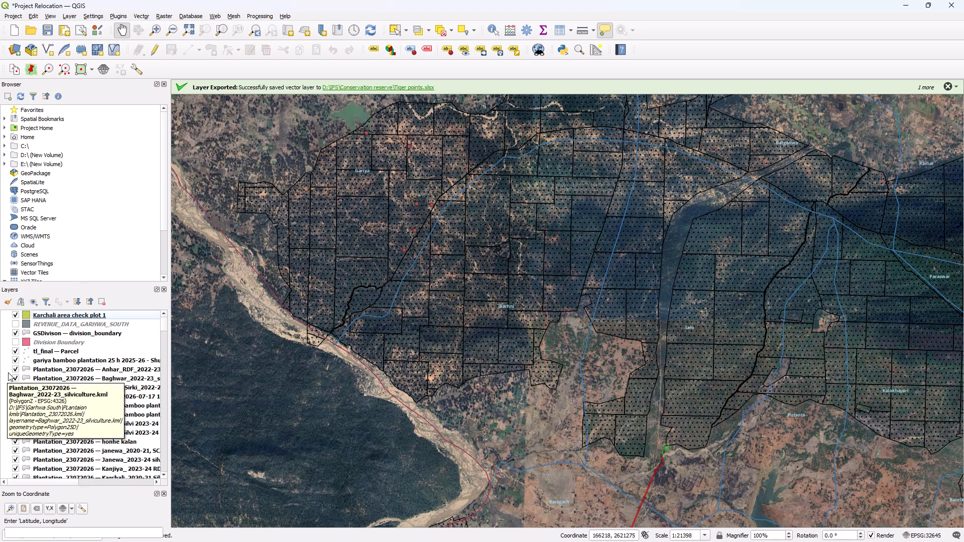
Hide the tl_final Parcel and gariya bamboo plantation layers, plus the Plantation_23072026 layers from Anhar_RDF through both Gariya Silvi 2023-24 entries.
{"action": "left_click", "coordinate": [17, 361]}
{"action": "left_click", "coordinate": [17, 366]}
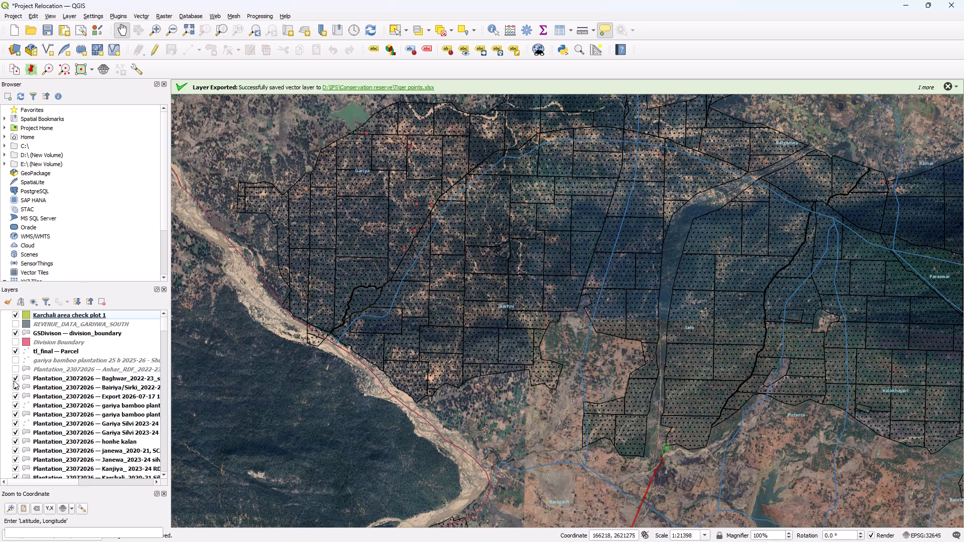
{"action": "left_click", "coordinate": [14, 383]}
{"action": "left_click", "coordinate": [16, 386]}
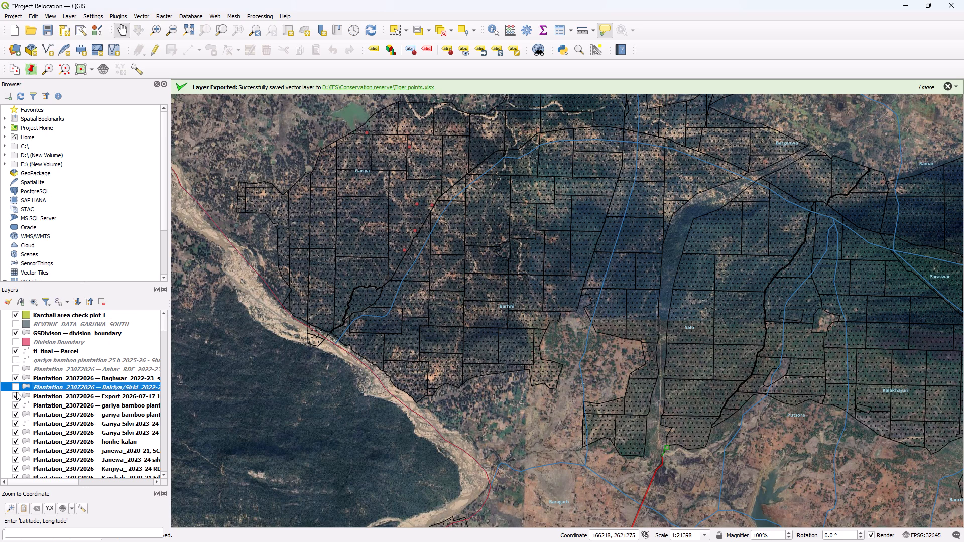
{"action": "left_click", "coordinate": [16, 394]}
{"action": "left_click", "coordinate": [17, 403]}
{"action": "left_click", "coordinate": [14, 376]}
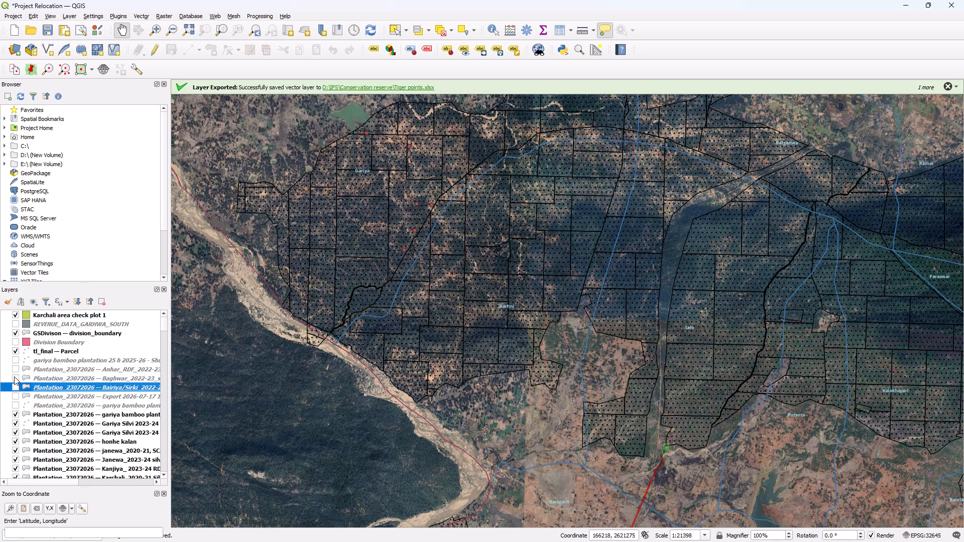
{"action": "left_click", "coordinate": [14, 350]}
{"action": "left_click", "coordinate": [15, 417]}
{"action": "left_click", "coordinate": [16, 426]}
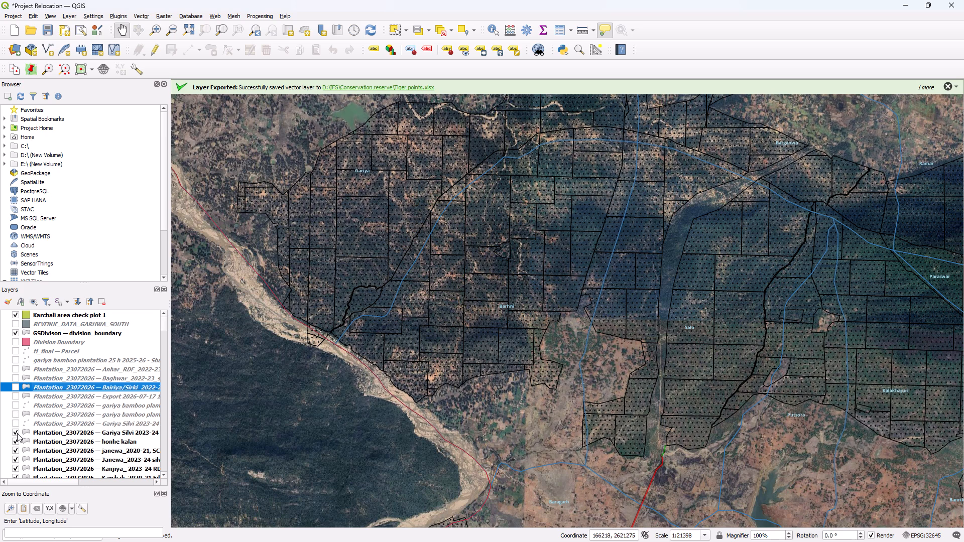
{"action": "left_click", "coordinate": [17, 433]}
Hide the remaining Plantation_23072026 layers in this group, from honhe kalan through kelhar sca 2023-24.
{"action": "left_click", "coordinate": [17, 445]}
{"action": "scroll", "coordinate": [17, 445], "scroll_direction": "down", "scroll_amount": 1}
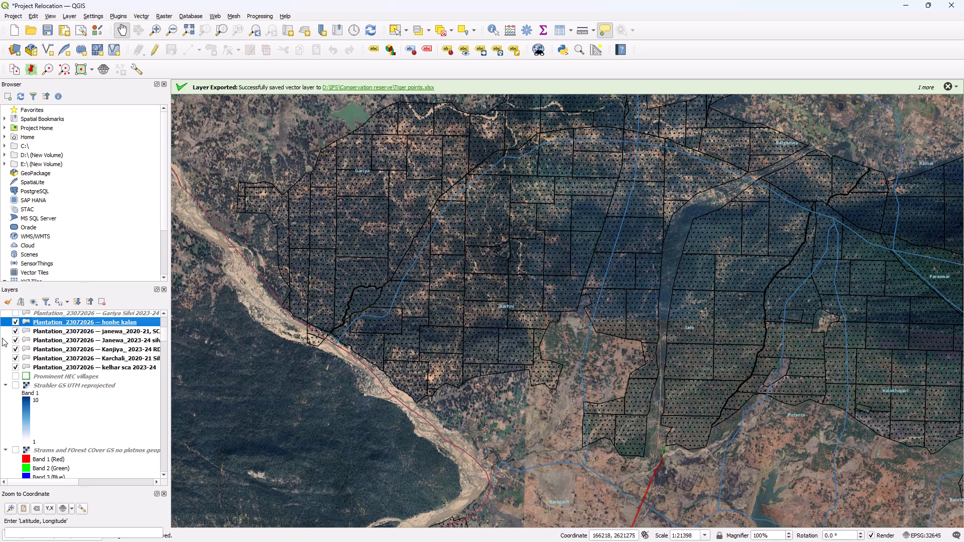
{"action": "left_click", "coordinate": [18, 331]}
{"action": "left_click", "coordinate": [18, 325]}
{"action": "left_click", "coordinate": [15, 341]}
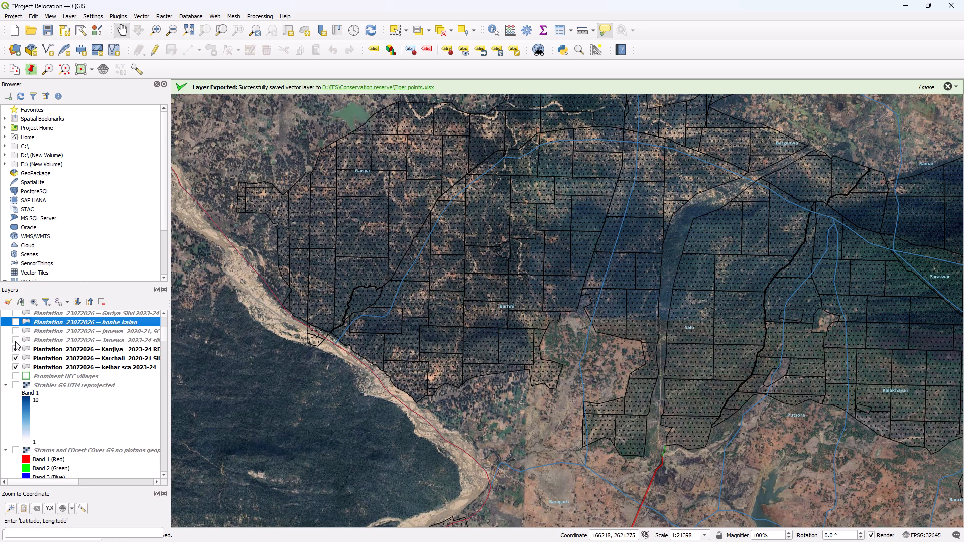
{"action": "left_click", "coordinate": [15, 354]}
{"action": "left_click", "coordinate": [15, 349]}
{"action": "left_click", "coordinate": [15, 366]}
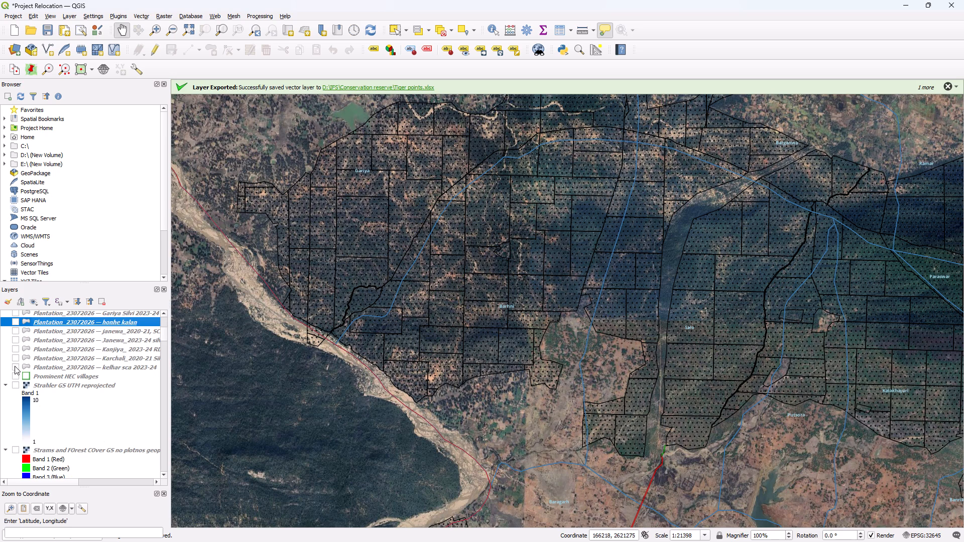
Hide the GSDivison division_boundary and Karchali area check plot 1 layers.
{"action": "scroll", "coordinate": [30, 368], "scroll_direction": "up", "scroll_amount": 1}
{"action": "left_click", "coordinate": [18, 331]}
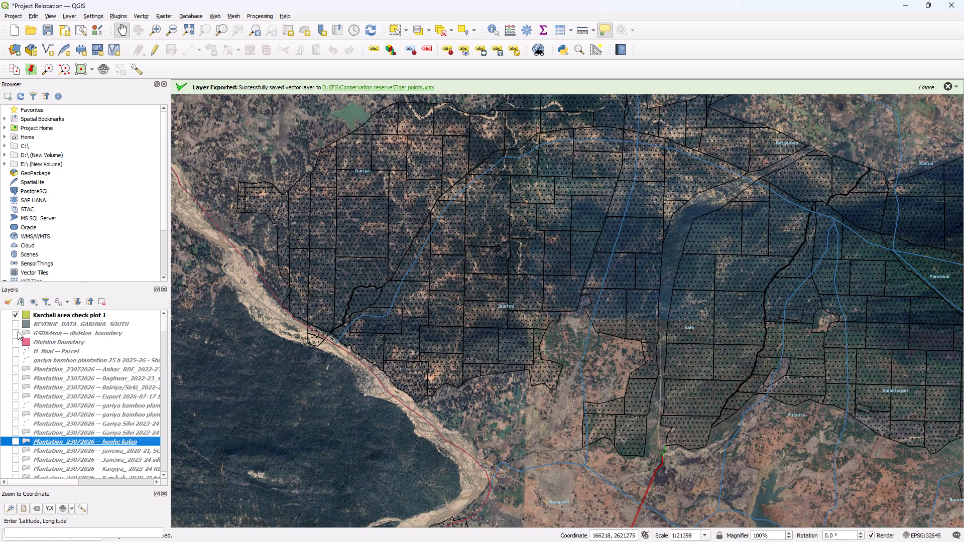
{"action": "left_click", "coordinate": [18, 315]}
Add TIGER_MOVEMENT_TRACK_Merge.shp from the Conservation reserve\TIGER_MOVEMENT_TRACK folder as a vector layer.
{"action": "scroll", "coordinate": [18, 315], "scroll_direction": "up", "scroll_amount": 1}
{"action": "scroll", "coordinate": [29, 353], "scroll_direction": "down", "scroll_amount": 3}
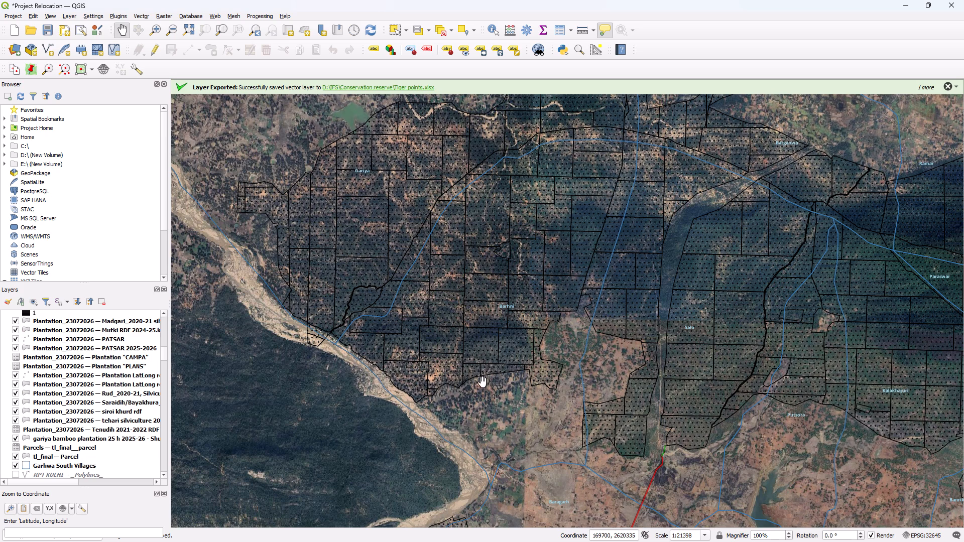
{"action": "scroll", "coordinate": [483, 382], "scroll_direction": "down", "scroll_amount": 1}
{"action": "left_click_drag", "start_coordinate": [497, 360], "coordinate": [364, 400]}
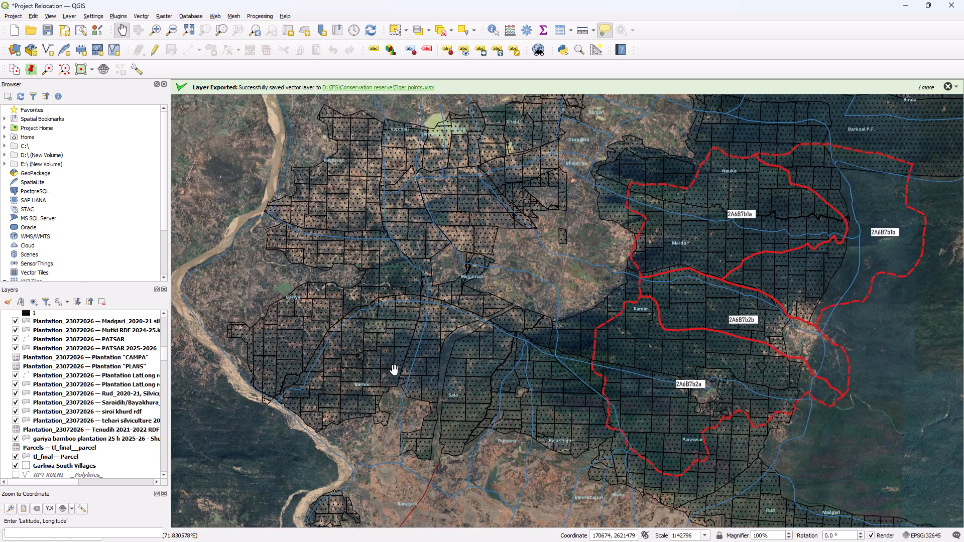
{"action": "scroll", "coordinate": [394, 370], "scroll_direction": "down", "scroll_amount": 1}
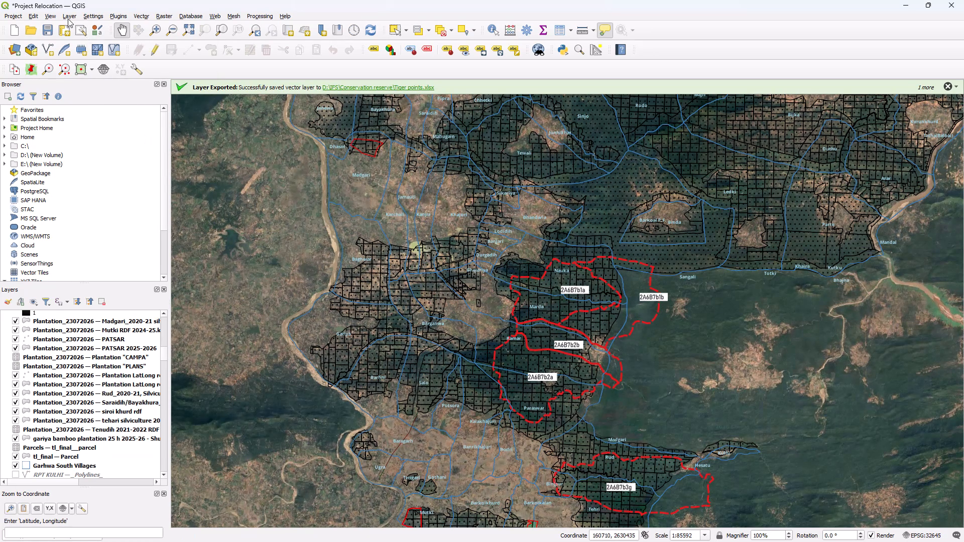
{"action": "left_click", "coordinate": [68, 19]}
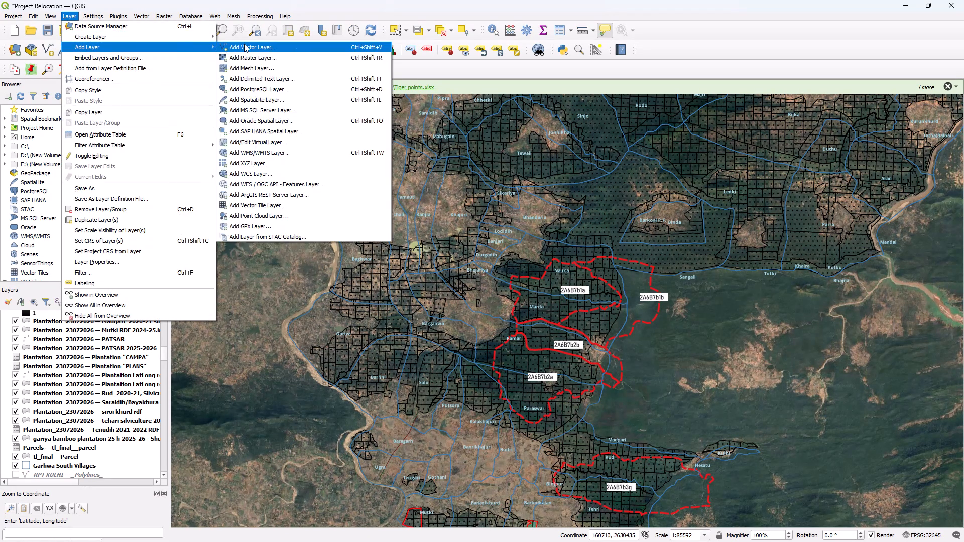
{"action": "left_click", "coordinate": [245, 44]}
{"action": "left_click", "coordinate": [730, 254]}
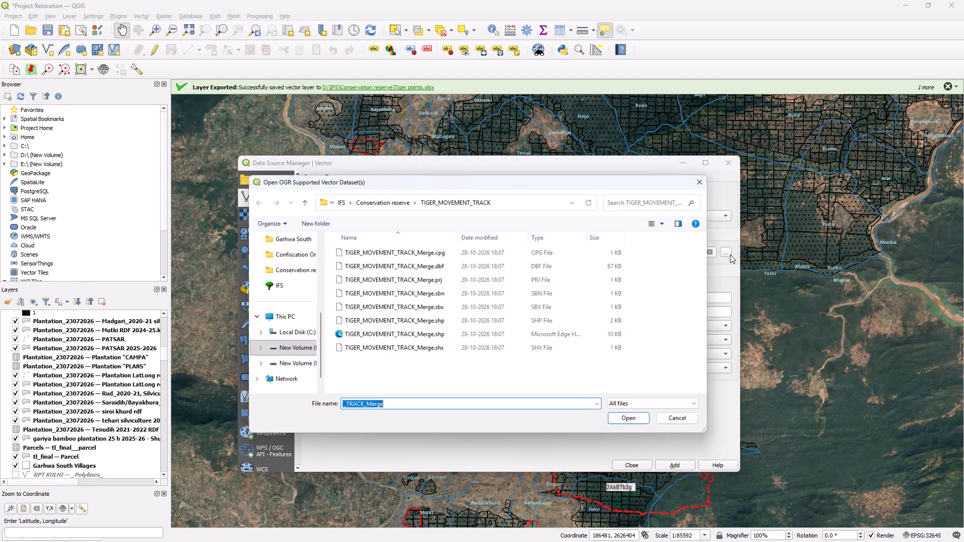
{"action": "left_click", "coordinate": [398, 201]}
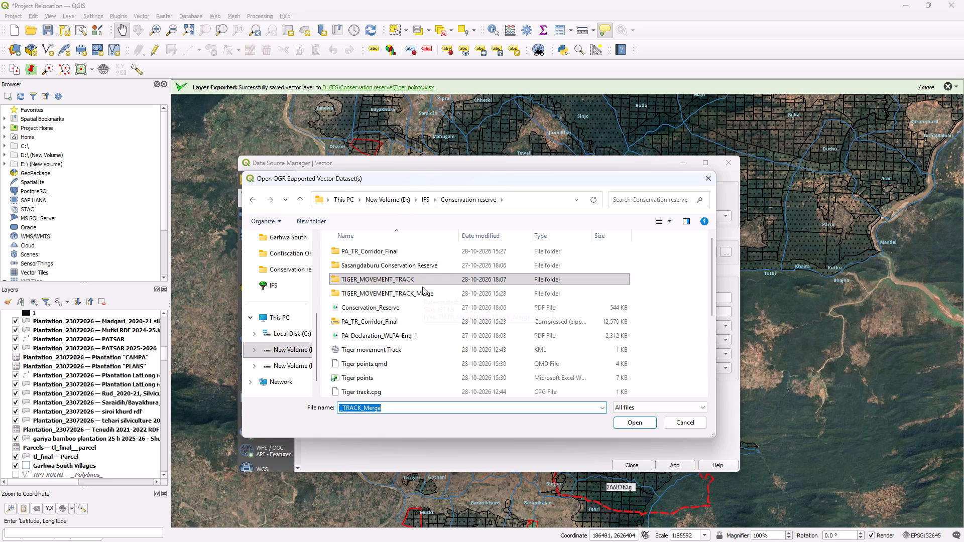
{"action": "double_click", "coordinate": [413, 278]}
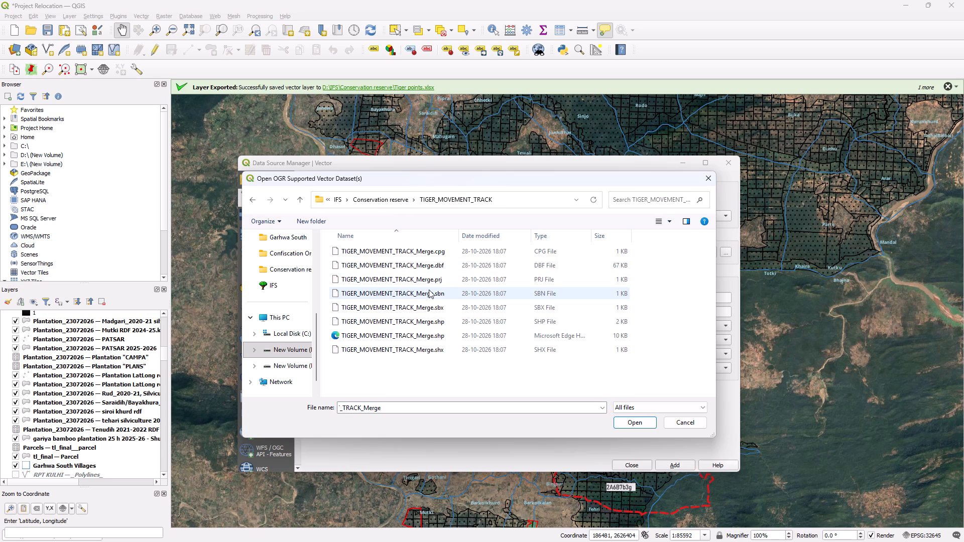
{"action": "left_click", "coordinate": [439, 319]}
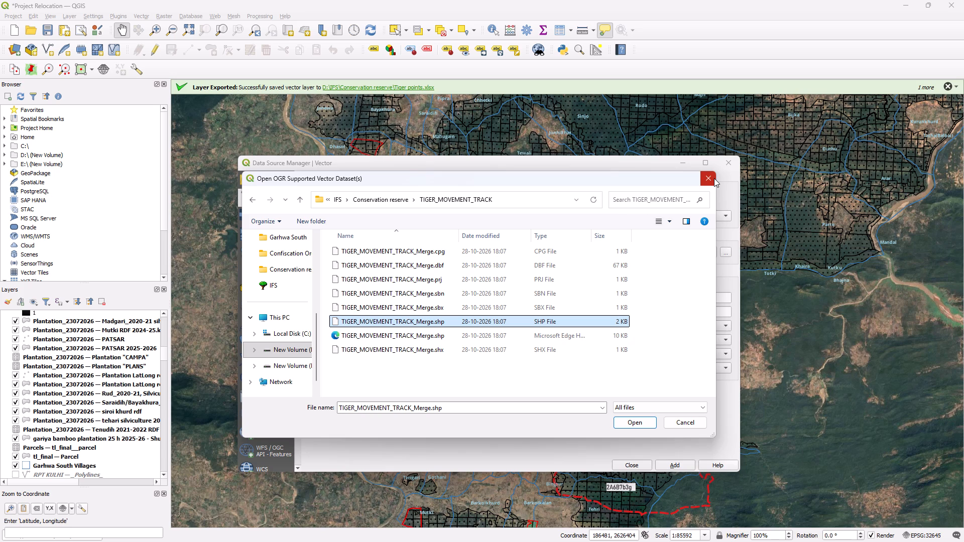
{"action": "left_click", "coordinate": [632, 420]}
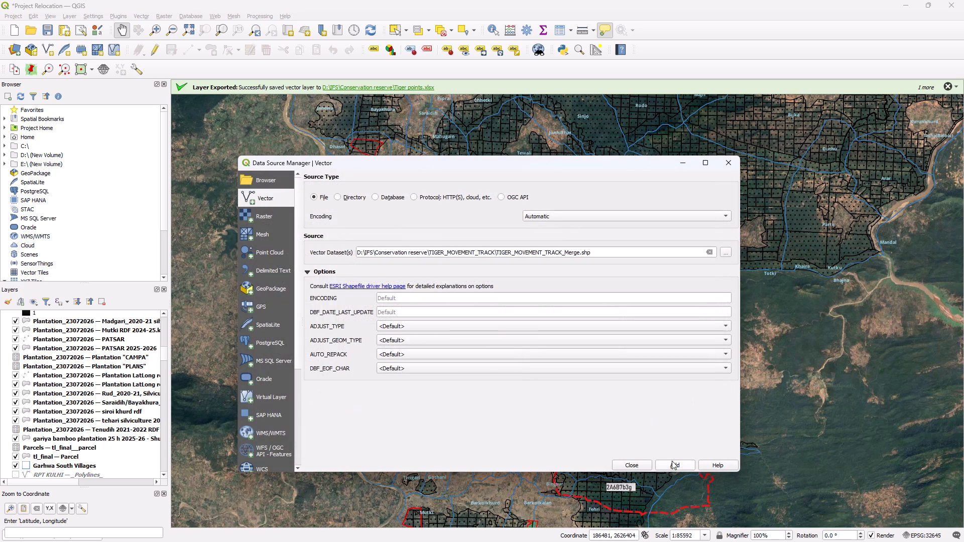
{"action": "left_click", "coordinate": [673, 463]}
{"action": "left_click", "coordinate": [634, 463]}
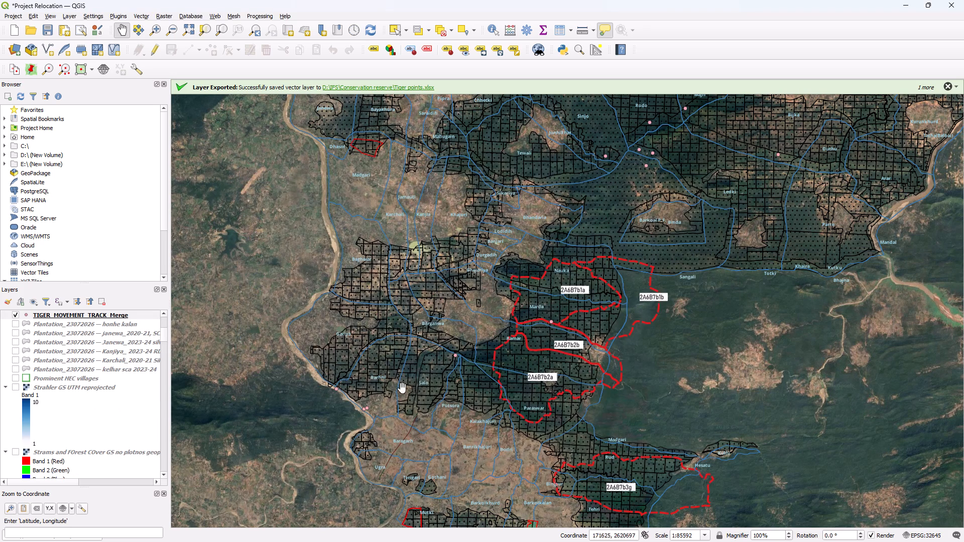
Select the two tiger points beside the river individually to examine them, and review how the points spread across the surrounding area.
{"action": "scroll", "coordinate": [374, 413], "scroll_direction": "up", "scroll_amount": 4}
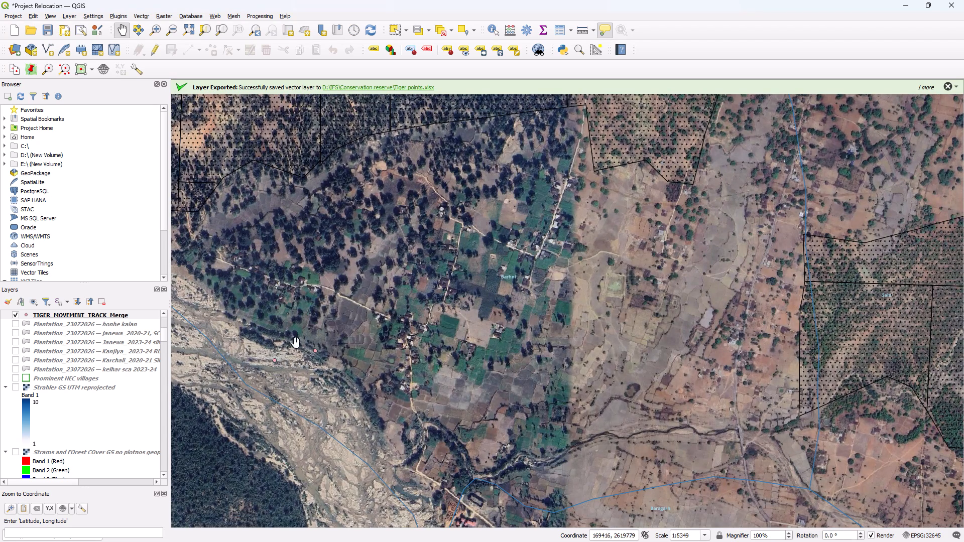
{"action": "left_click", "coordinate": [394, 31]}
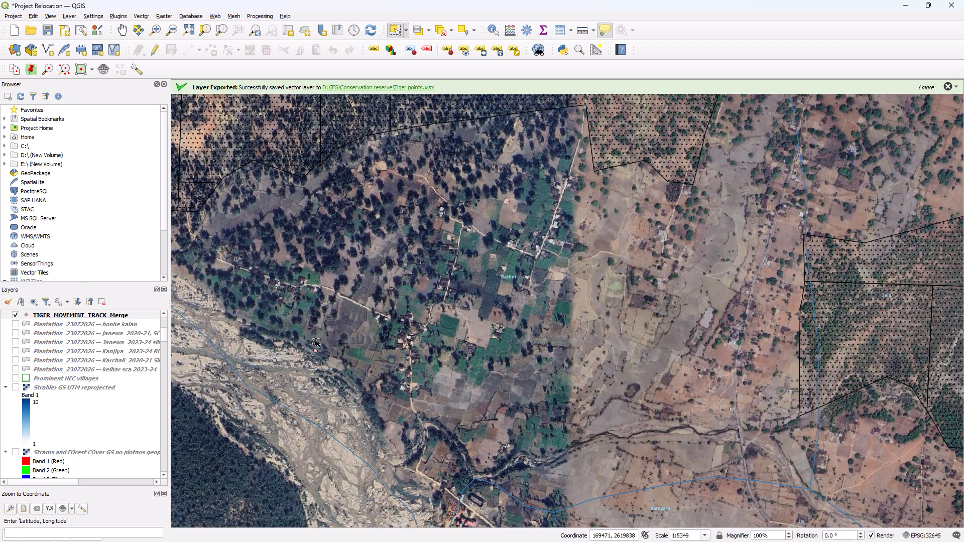
{"action": "left_click", "coordinate": [317, 351]}
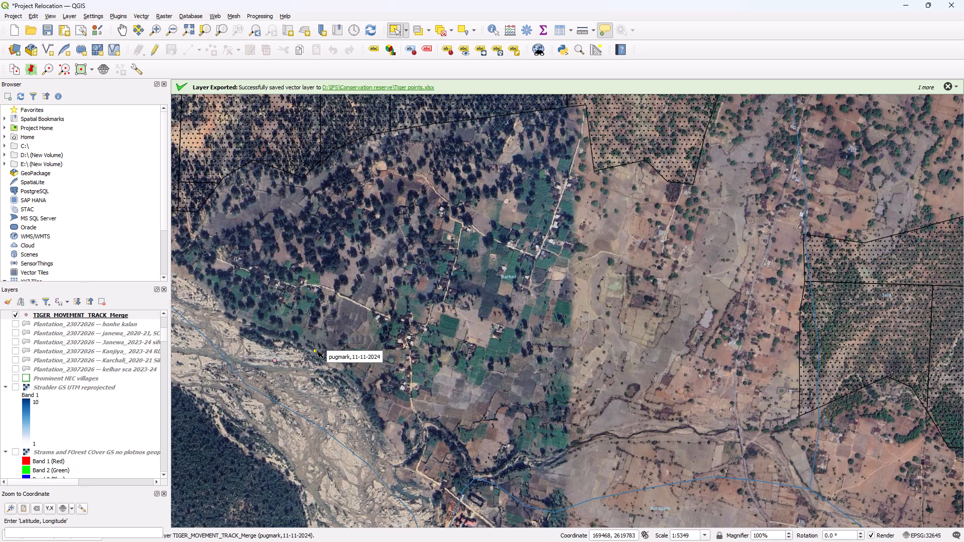
{"action": "left_click", "coordinate": [275, 361]}
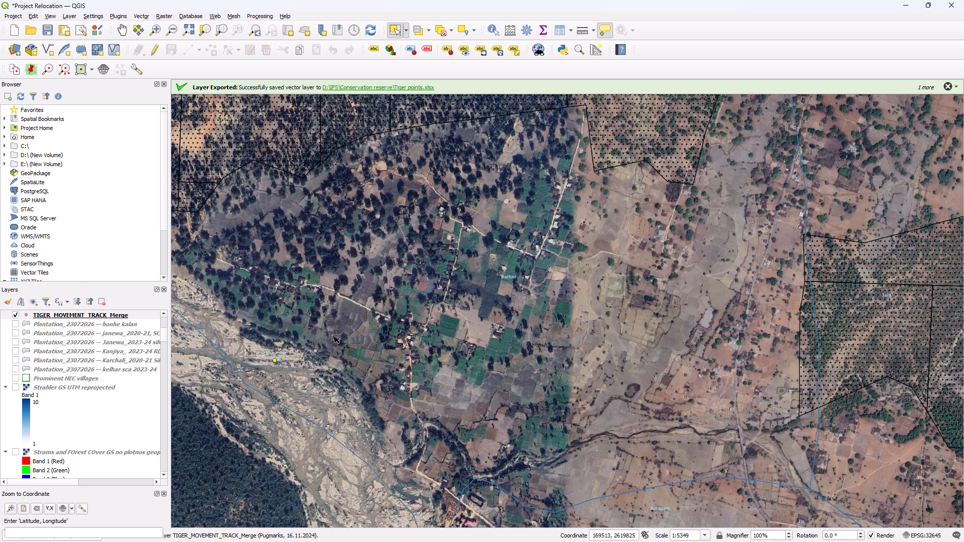
{"action": "scroll", "coordinate": [333, 336], "scroll_direction": "down", "scroll_amount": 3}
{"action": "scroll", "coordinate": [576, 275], "scroll_direction": "up", "scroll_amount": 1}
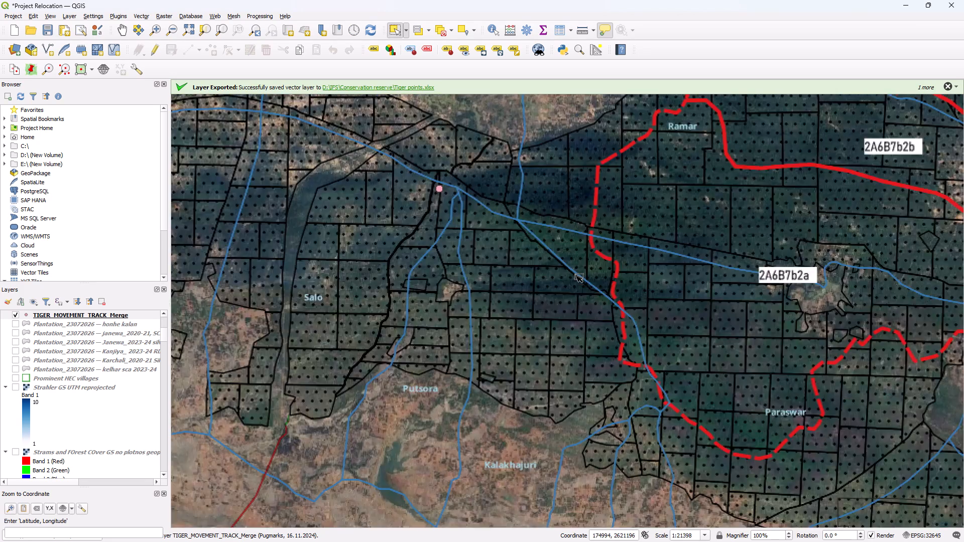
{"action": "scroll", "coordinate": [576, 275], "scroll_direction": "down", "scroll_amount": 2}
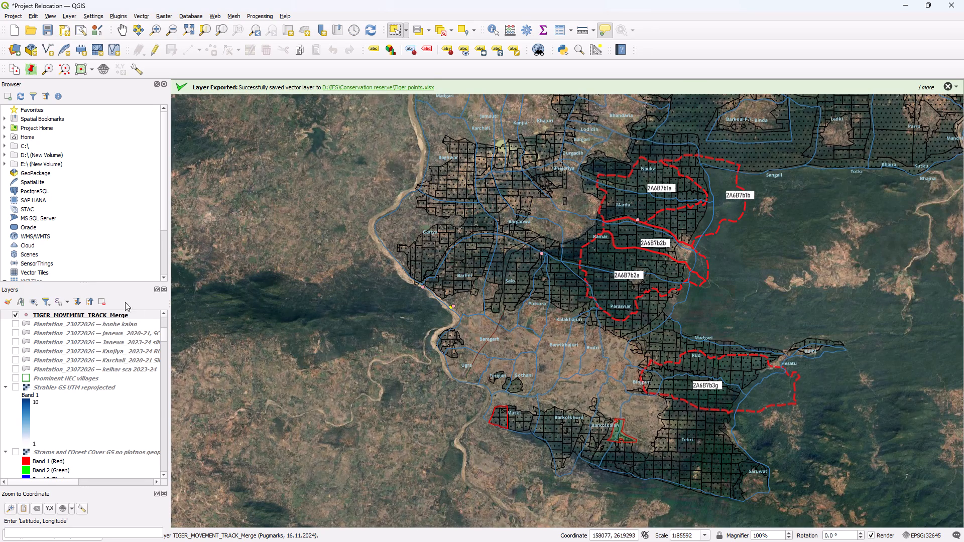
Style the TIGER_MOVEMENT_TRACK_Merge points with the dot white marker.
{"action": "left_click", "coordinate": [43, 316]}
{"action": "right_click", "coordinate": [44, 316]}
{"action": "left_click", "coordinate": [82, 310]}
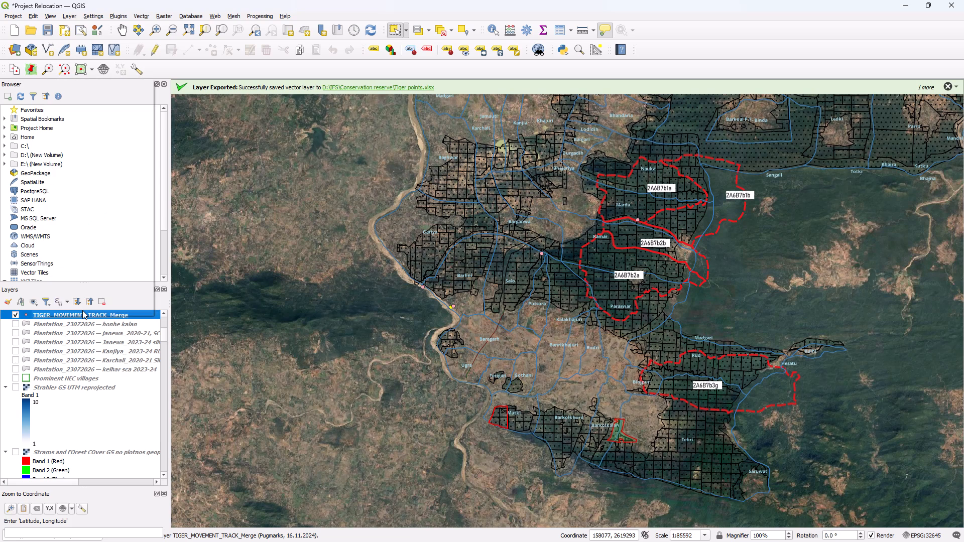
{"action": "left_click", "coordinate": [195, 336]}
{"action": "left_click", "coordinate": [396, 495]}
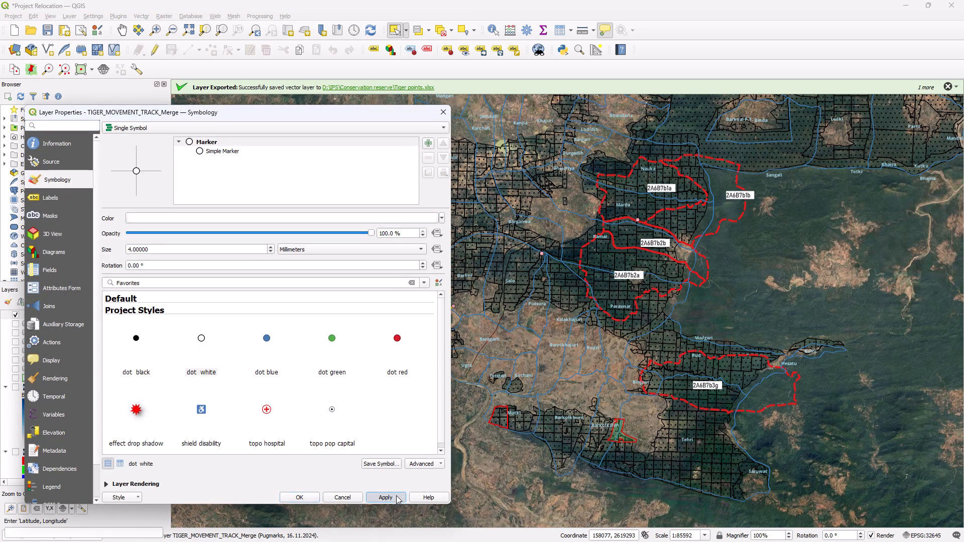
{"action": "left_click", "coordinate": [309, 490]}
{"action": "left_click", "coordinate": [304, 496]}
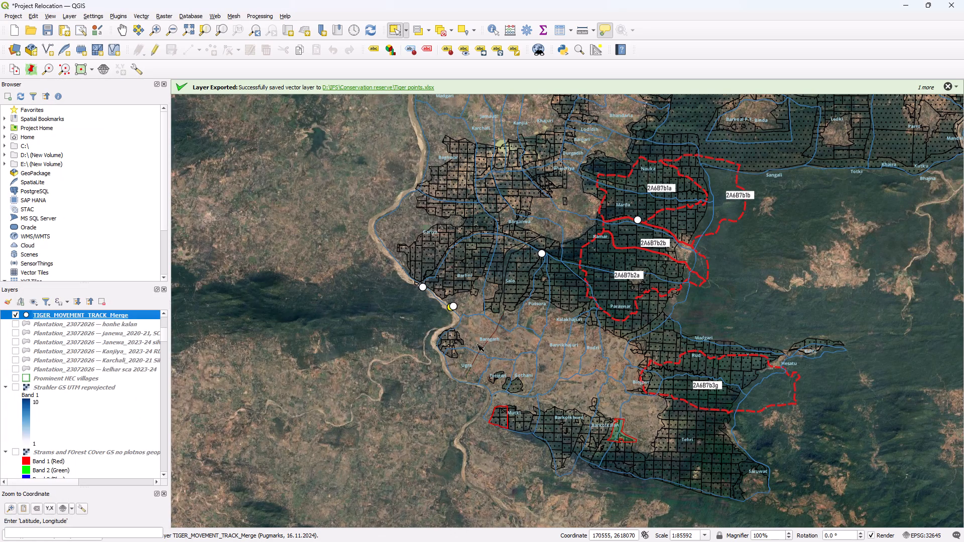
Examine the labels of the clustered tiger points north of Barkol P.F. and review the overall spread of the points.
{"action": "scroll", "coordinate": [477, 344], "scroll_direction": "down", "scroll_amount": 2}
{"action": "scroll", "coordinate": [560, 289], "scroll_direction": "up", "scroll_amount": 2}
{"action": "scroll", "coordinate": [484, 214], "scroll_direction": "up", "scroll_amount": 1}
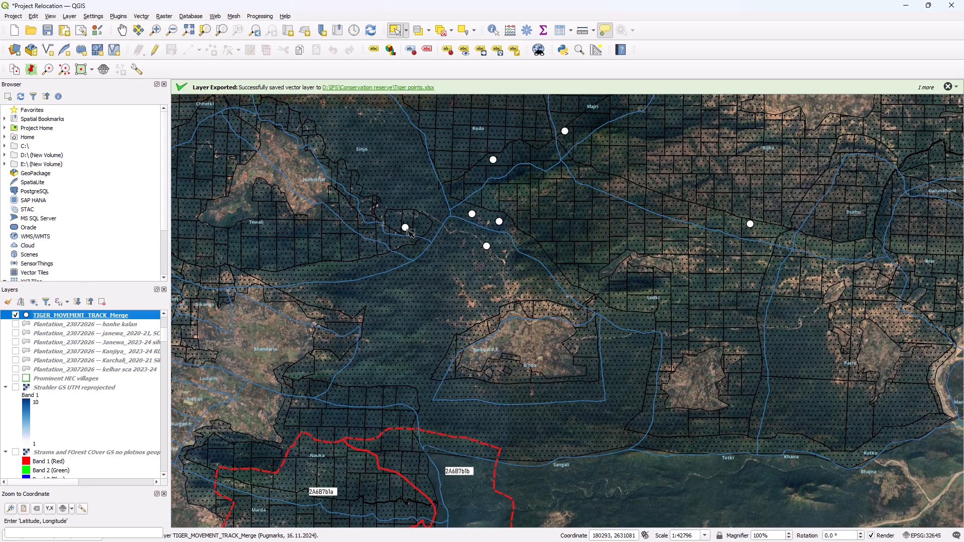
{"action": "left_click", "coordinate": [408, 230]}
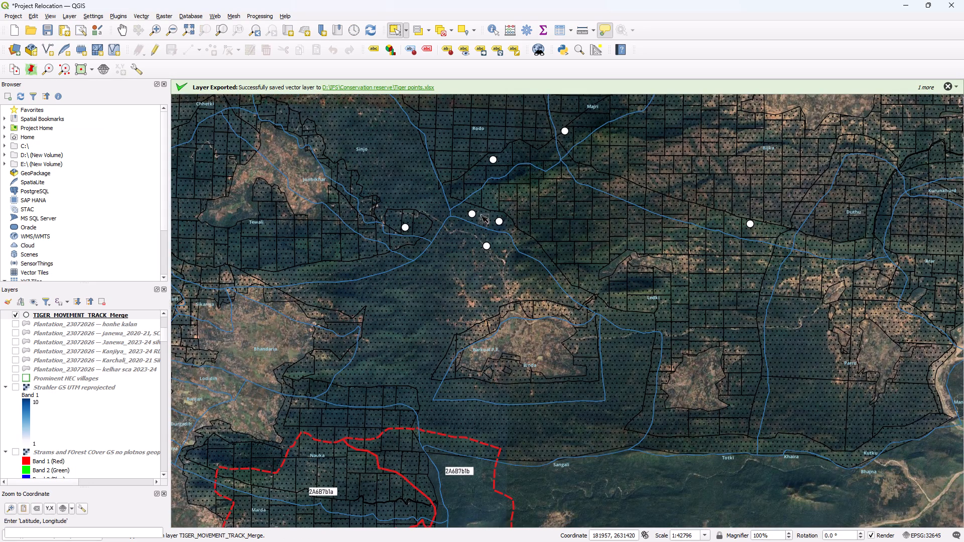
{"action": "left_click", "coordinate": [474, 215]}
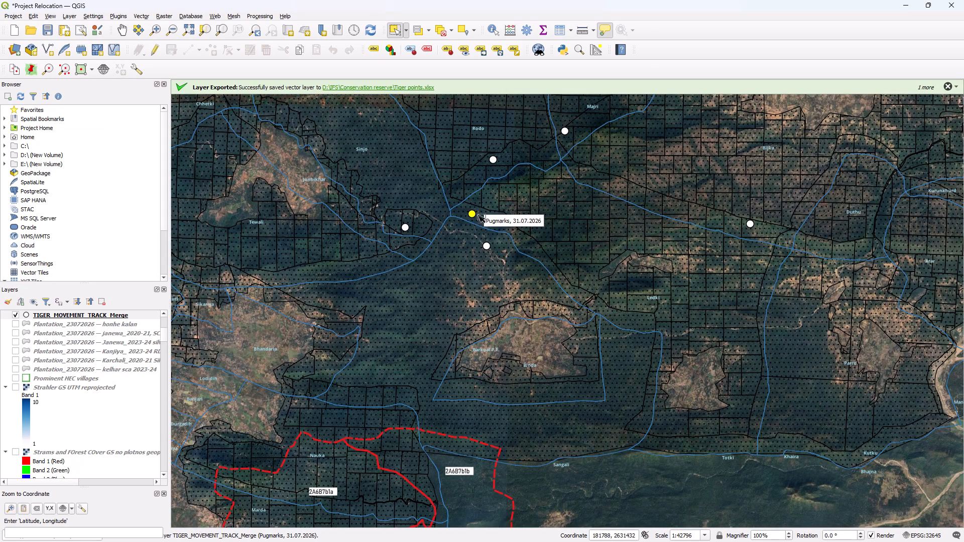
{"action": "left_click", "coordinate": [490, 246]}
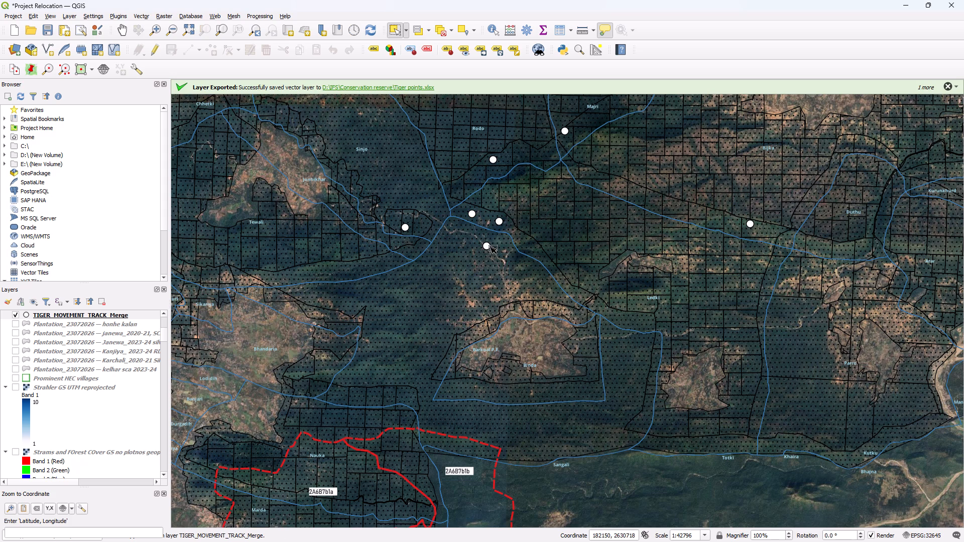
{"action": "left_click", "coordinate": [500, 222]}
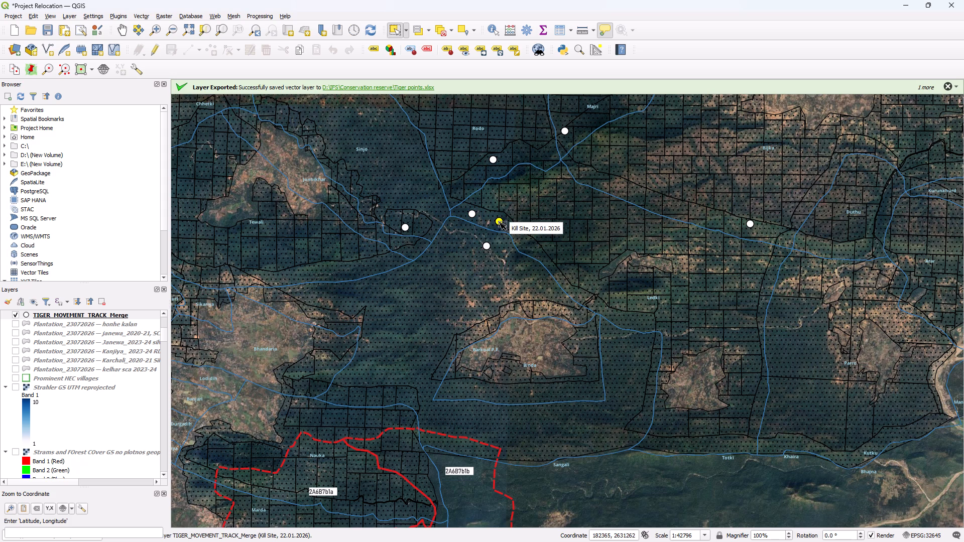
{"action": "left_click", "coordinate": [487, 248]}
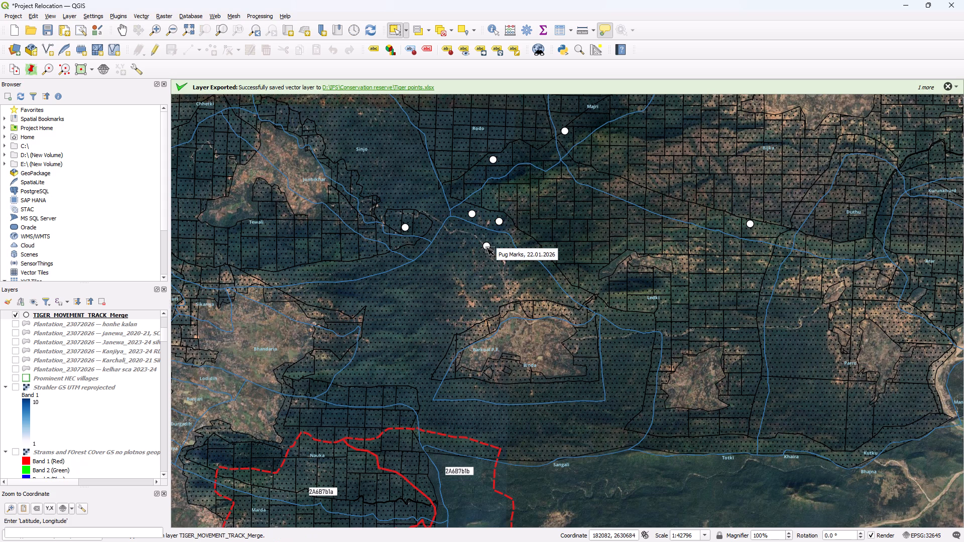
{"action": "scroll", "coordinate": [634, 214], "scroll_direction": "down", "scroll_amount": 1}
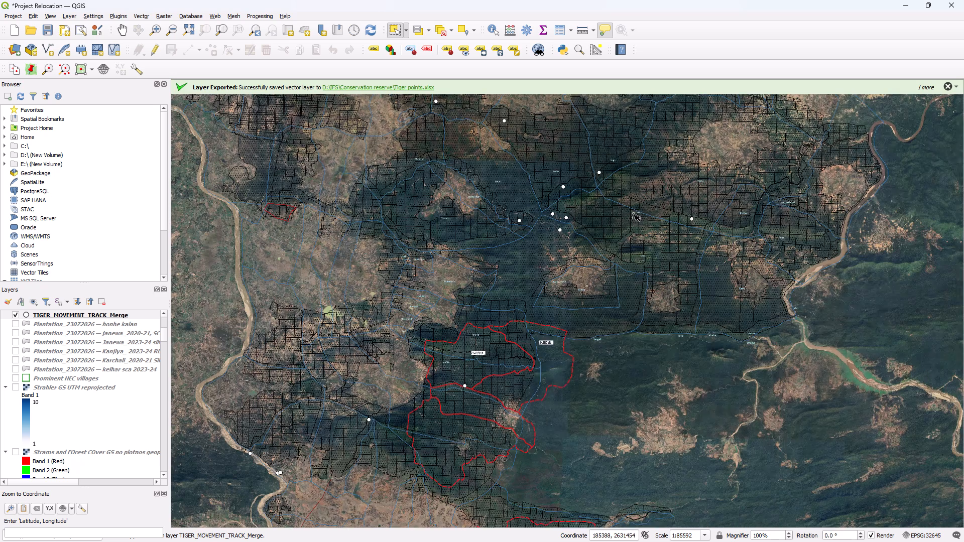
Select the tiger point east of Barkoal P.F. to examine its label, and review the surrounding points.
{"action": "left_click", "coordinate": [694, 219]}
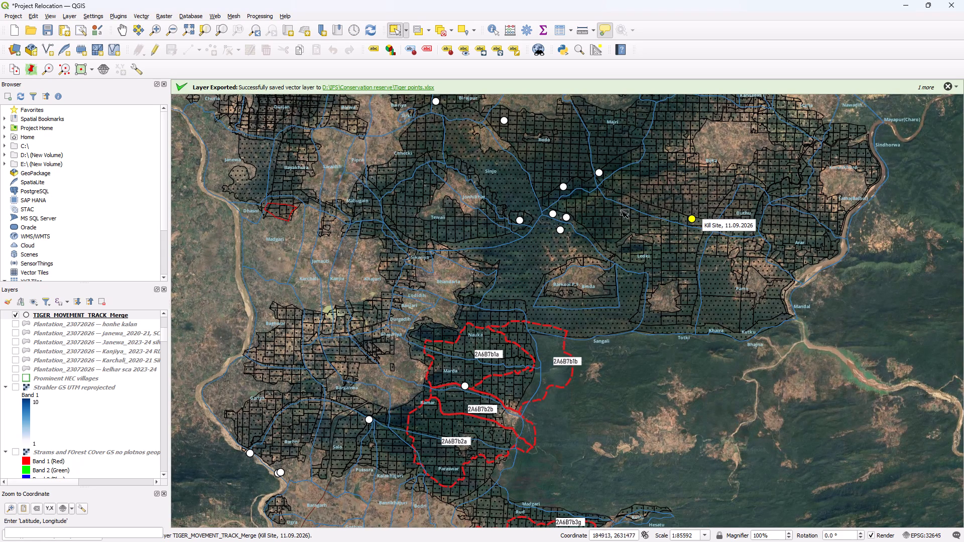
{"action": "scroll", "coordinate": [593, 248], "scroll_direction": "down", "scroll_amount": 1}
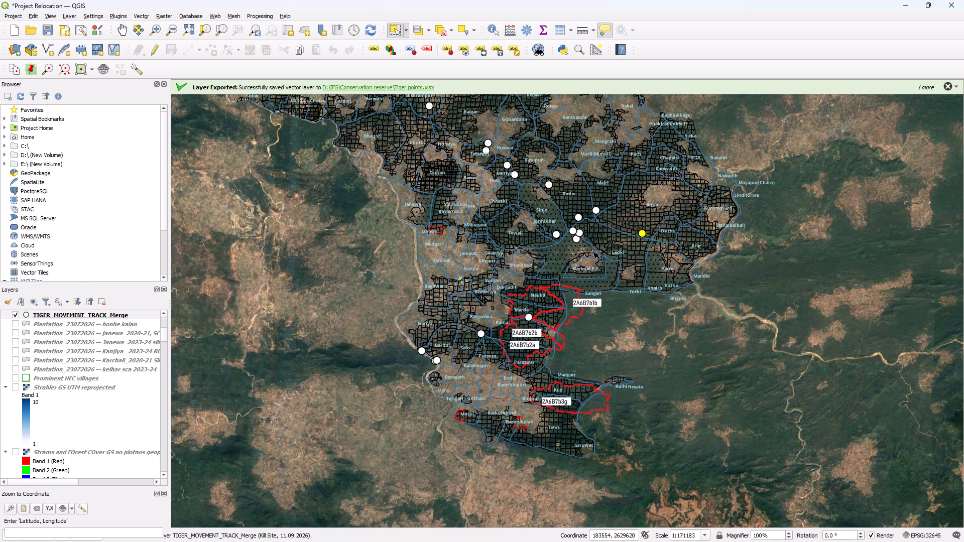
{"action": "scroll", "coordinate": [536, 189], "scroll_direction": "up", "scroll_amount": 2}
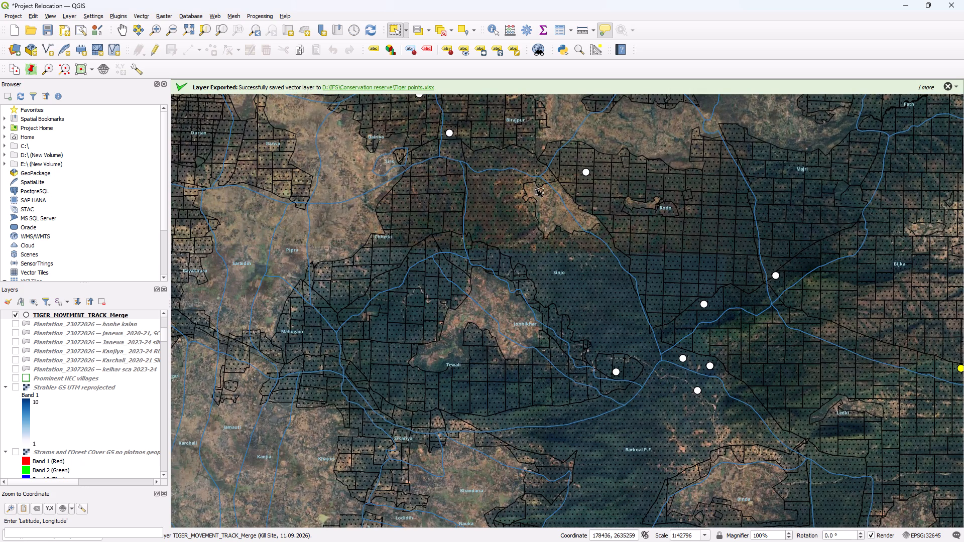
{"action": "scroll", "coordinate": [18, 367], "scroll_direction": "down", "scroll_amount": 1}
{"action": "scroll", "coordinate": [19, 378], "scroll_direction": "up", "scroll_amount": 3}
Show the REVENUE_DATA_GARHWA_SOUTH layer and move it directly below TIGER_MOVEMENT_TRACK_Merge in the layer order.
{"action": "scroll", "coordinate": [19, 378], "scroll_direction": "up", "scroll_amount": 1}
{"action": "left_click", "coordinate": [15, 325]}
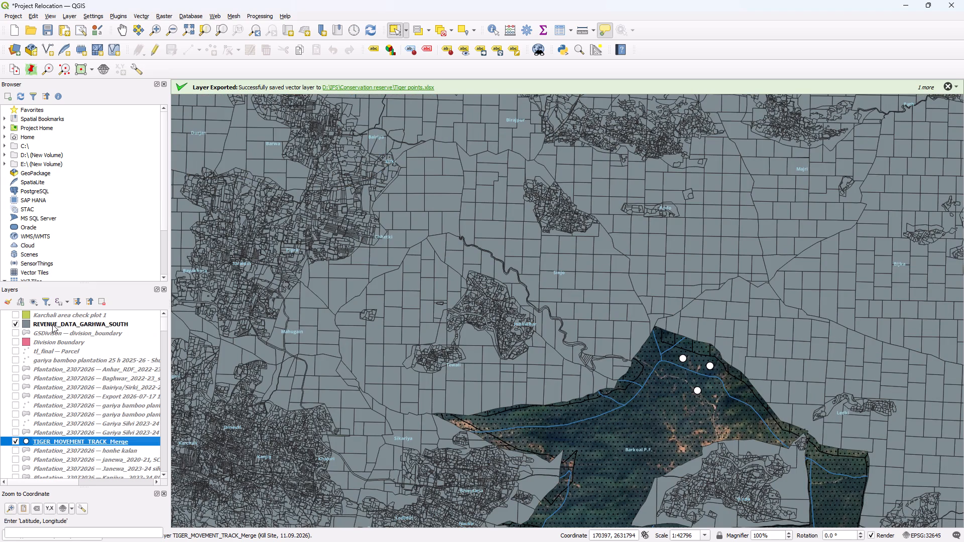
{"action": "left_click", "coordinate": [52, 324]}
{"action": "left_click_drag", "start_coordinate": [53, 324], "coordinate": [55, 449]}
Examine the tiger points southwest of Barkoal P.F., along the river boundary and near Salo, against the REVENUE_DATA_GARHWA_SOUTH plots.
{"action": "scroll", "coordinate": [619, 285], "scroll_direction": "down", "scroll_amount": 1}
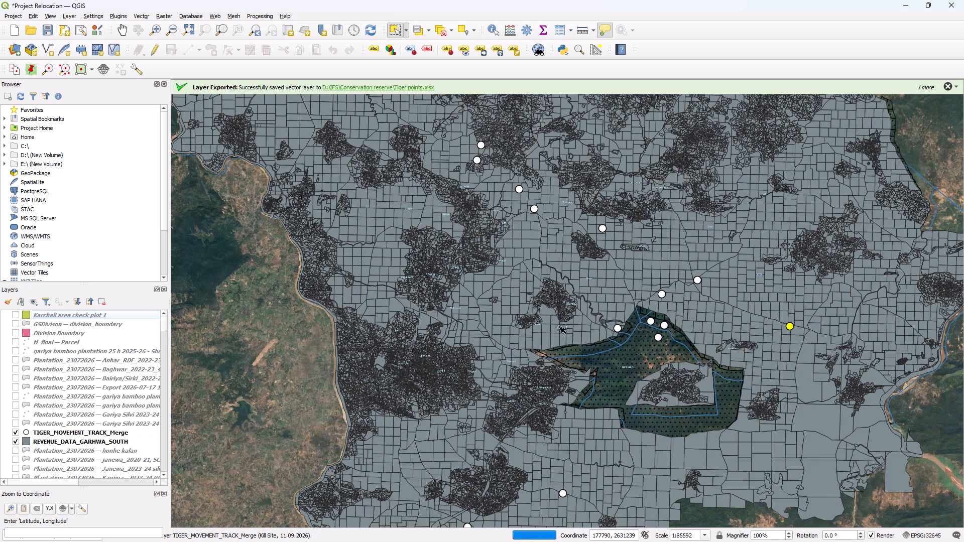
{"action": "scroll", "coordinate": [486, 317], "scroll_direction": "down", "scroll_amount": 1}
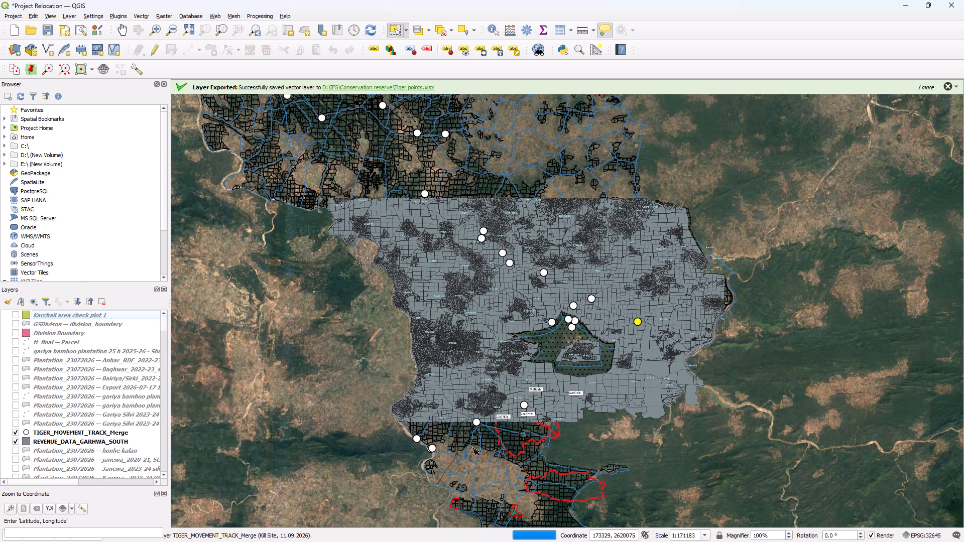
{"action": "scroll", "coordinate": [415, 454], "scroll_direction": "up", "scroll_amount": 1}
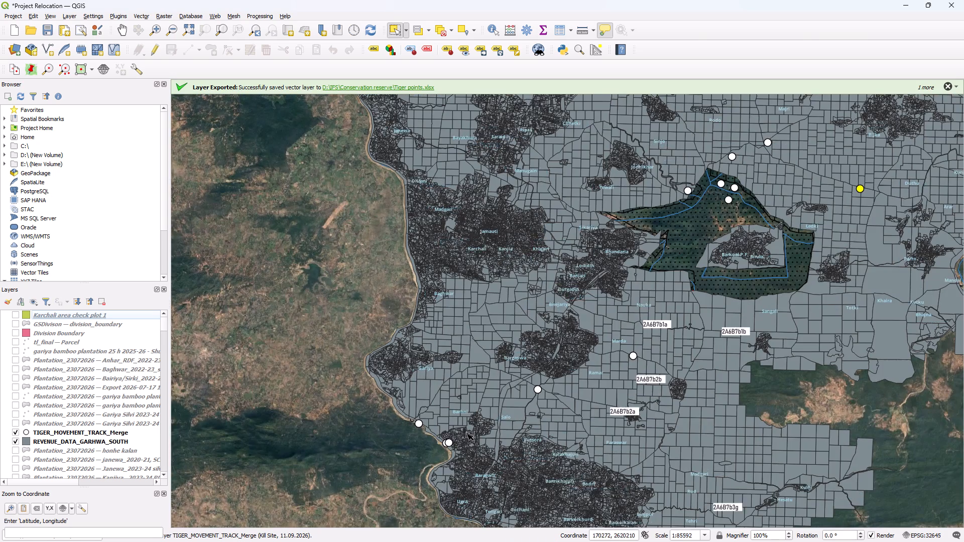
{"action": "scroll", "coordinate": [467, 433], "scroll_direction": "up", "scroll_amount": 1}
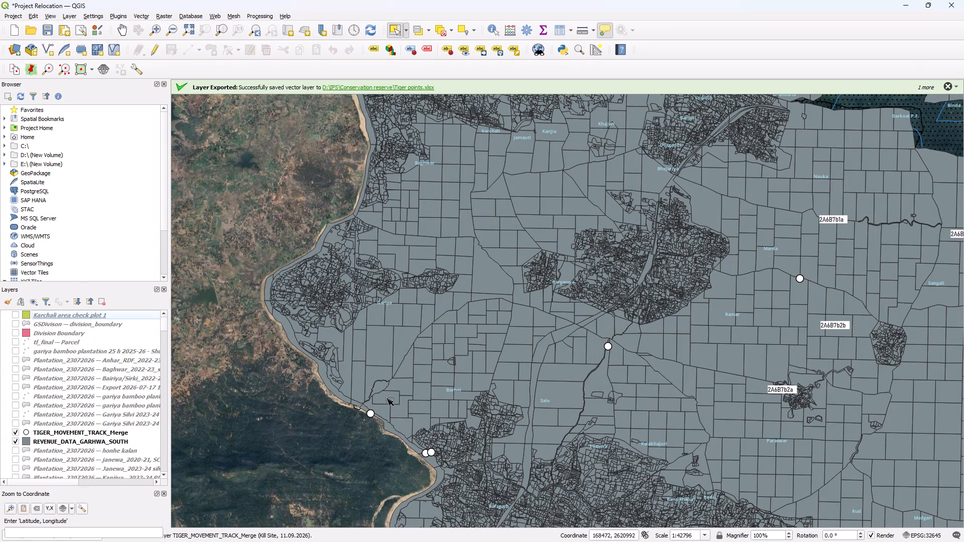
{"action": "scroll", "coordinate": [369, 405], "scroll_direction": "up", "scroll_amount": 1}
{"action": "scroll", "coordinate": [302, 345], "scroll_direction": "down", "scroll_amount": 1}
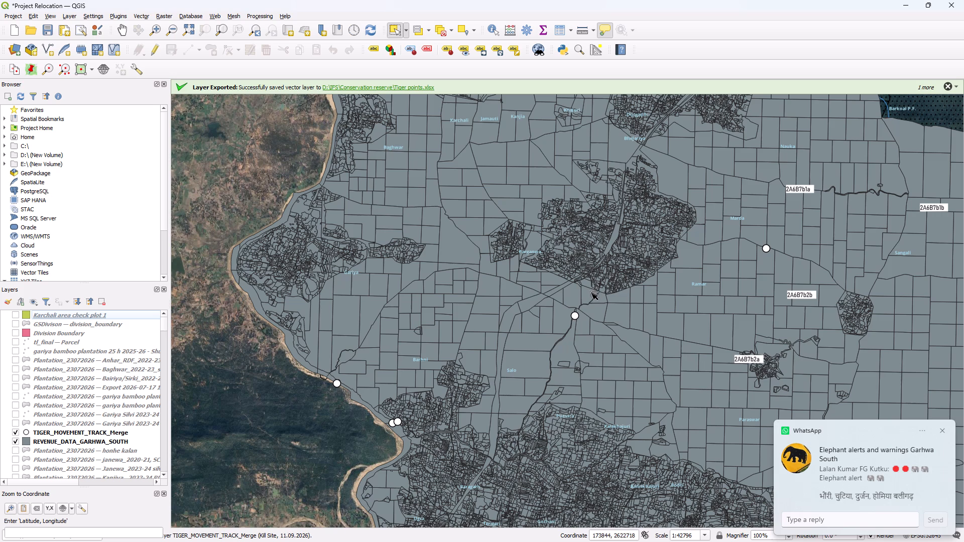
{"action": "scroll", "coordinate": [582, 366], "scroll_direction": "down", "scroll_amount": 1}
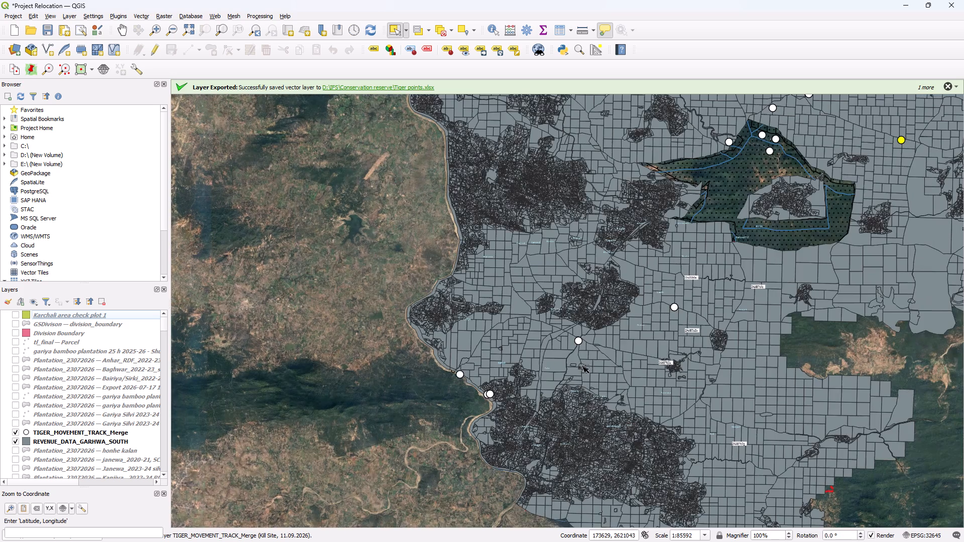
{"action": "scroll", "coordinate": [582, 366], "scroll_direction": "up", "scroll_amount": 1}
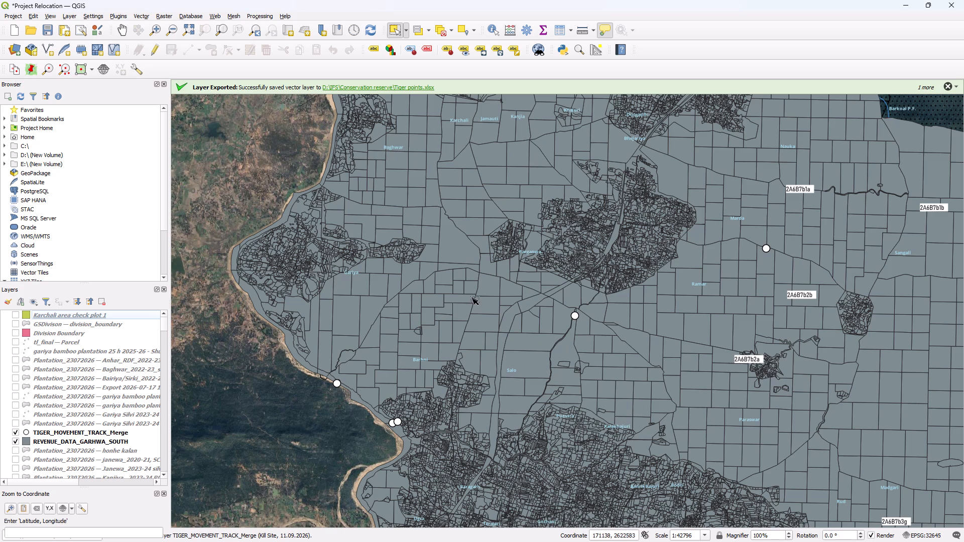
{"action": "scroll", "coordinate": [472, 298], "scroll_direction": "down", "scroll_amount": 1}
{"action": "scroll", "coordinate": [618, 352], "scroll_direction": "up", "scroll_amount": 1}
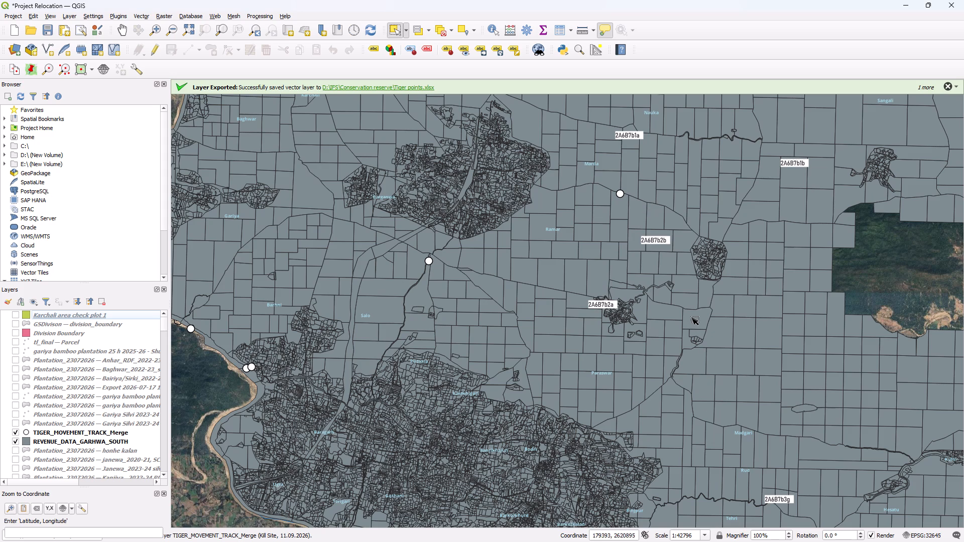
Examine the tiger point between labels 2A6B7b1a and 2A6B7b2b and the surrounding village plots between Barkoal P.F. and the river.
{"action": "scroll", "coordinate": [692, 318], "scroll_direction": "down", "scroll_amount": 1}
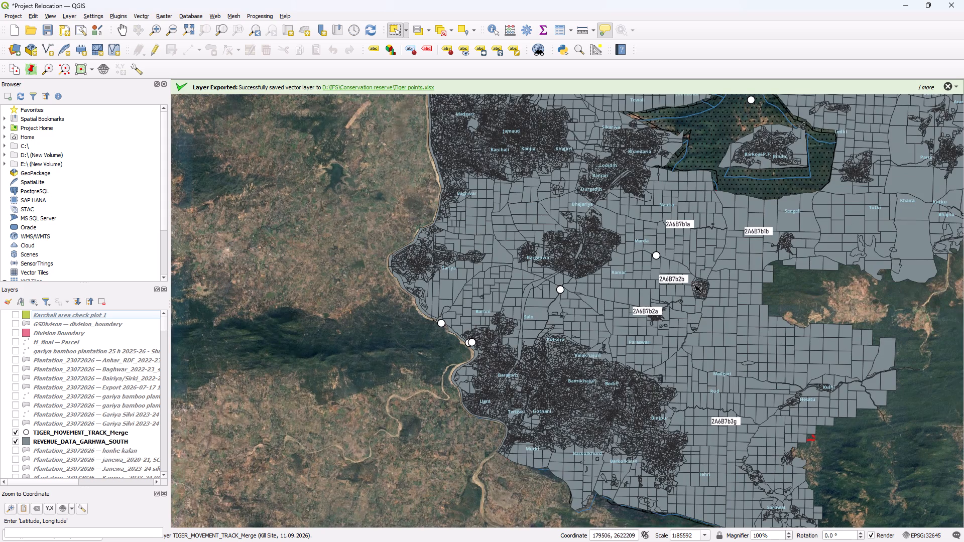
{"action": "scroll", "coordinate": [676, 228], "scroll_direction": "up", "scroll_amount": 2}
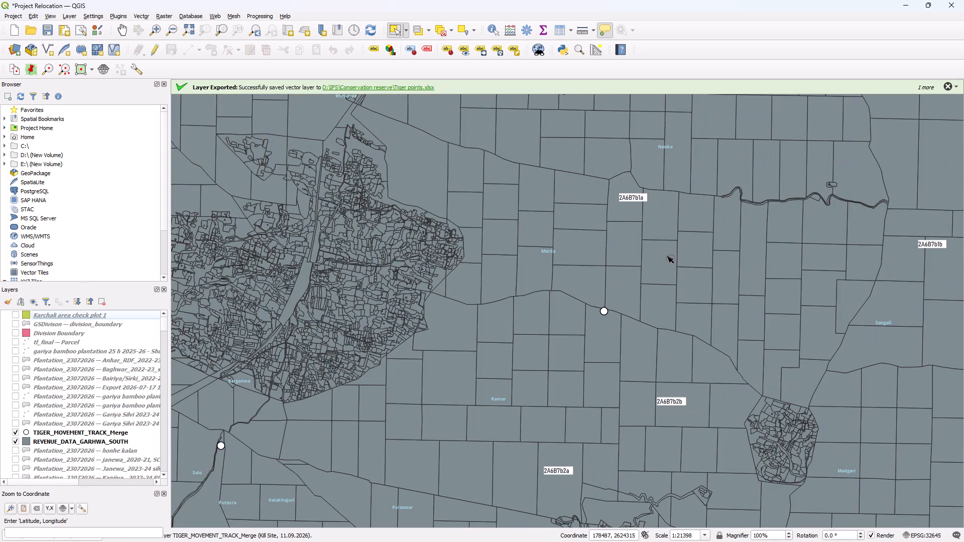
{"action": "scroll", "coordinate": [667, 256], "scroll_direction": "down", "scroll_amount": 1}
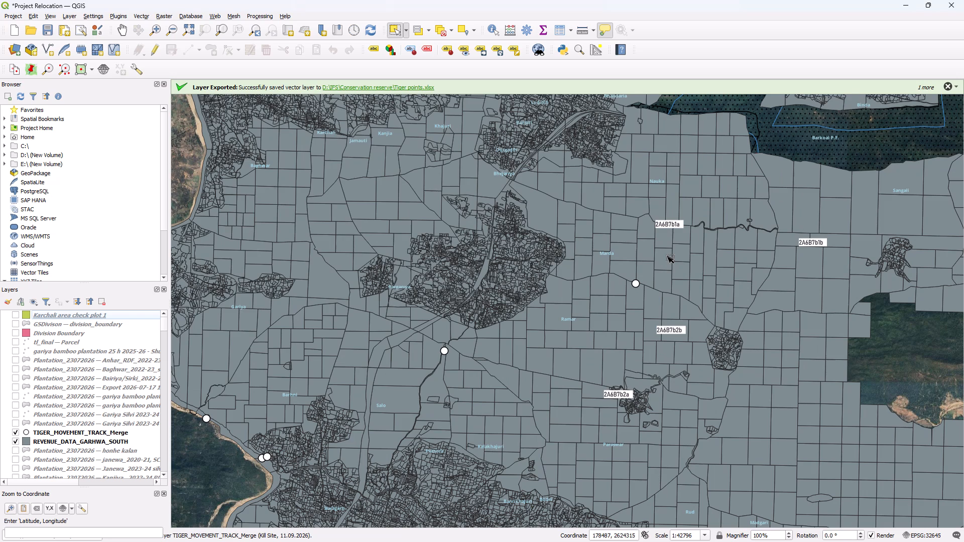
{"action": "scroll", "coordinate": [667, 256], "scroll_direction": "down", "scroll_amount": 1}
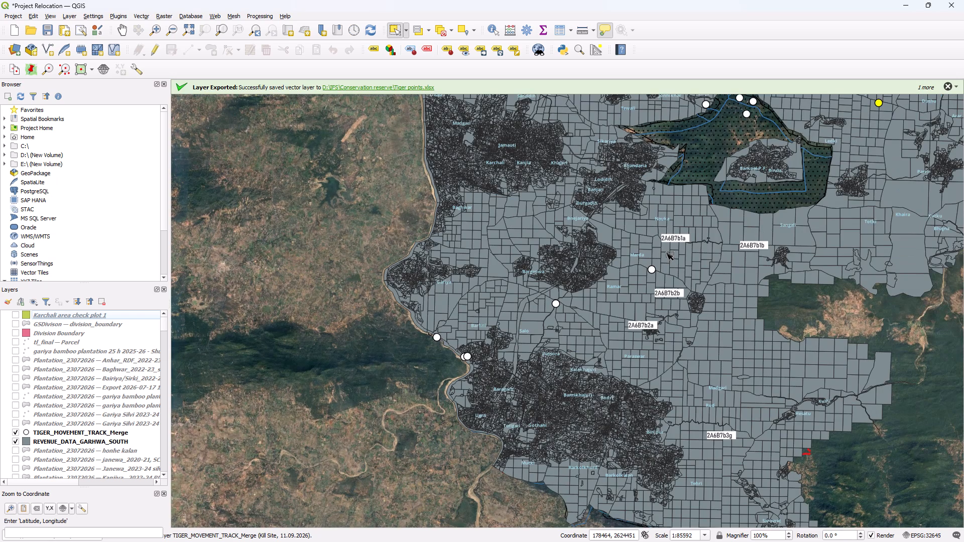
{"action": "scroll", "coordinate": [559, 206], "scroll_direction": "up", "scroll_amount": 1}
{"action": "scroll", "coordinate": [624, 244], "scroll_direction": "up", "scroll_amount": 1}
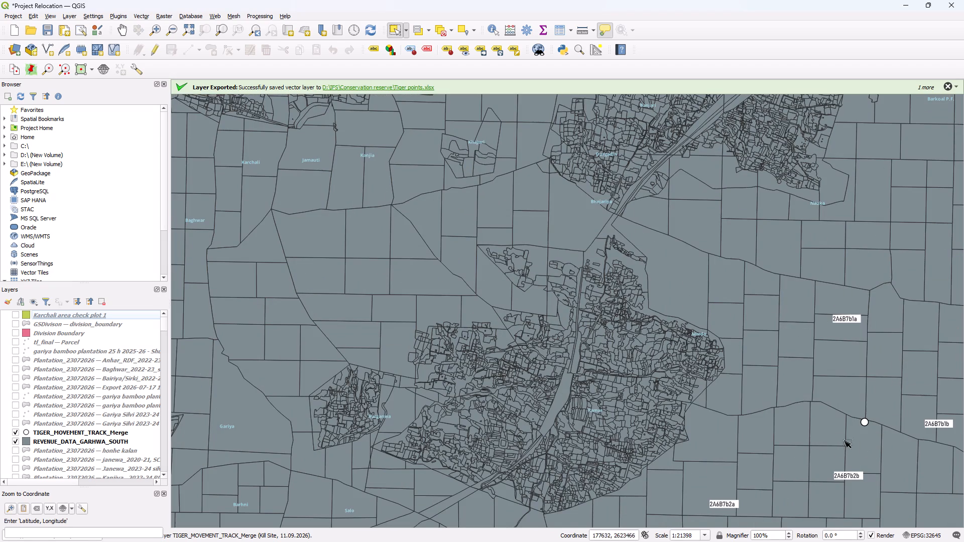
{"action": "scroll", "coordinate": [818, 358], "scroll_direction": "down", "scroll_amount": 1}
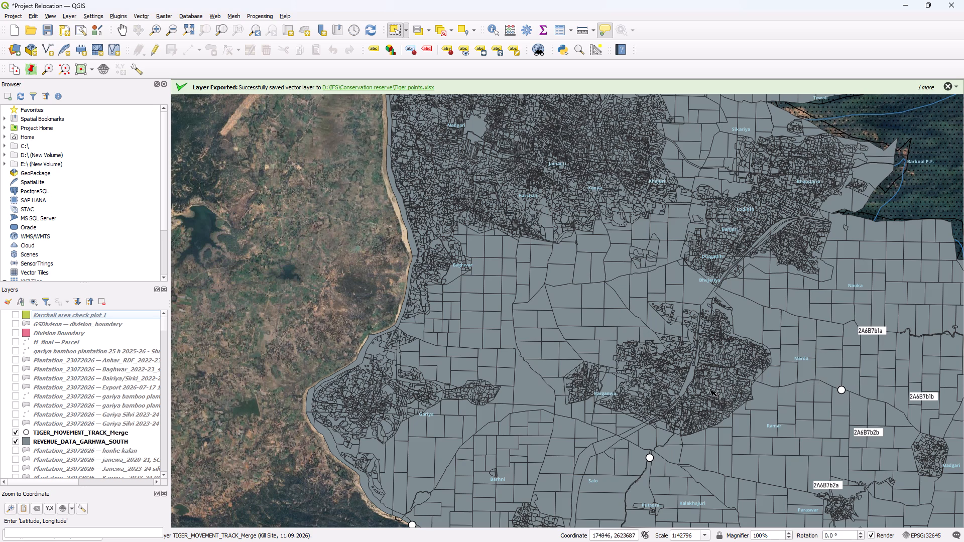
{"action": "scroll", "coordinate": [602, 343], "scroll_direction": "down", "scroll_amount": 1}
{"action": "scroll", "coordinate": [693, 328], "scroll_direction": "up", "scroll_amount": 1}
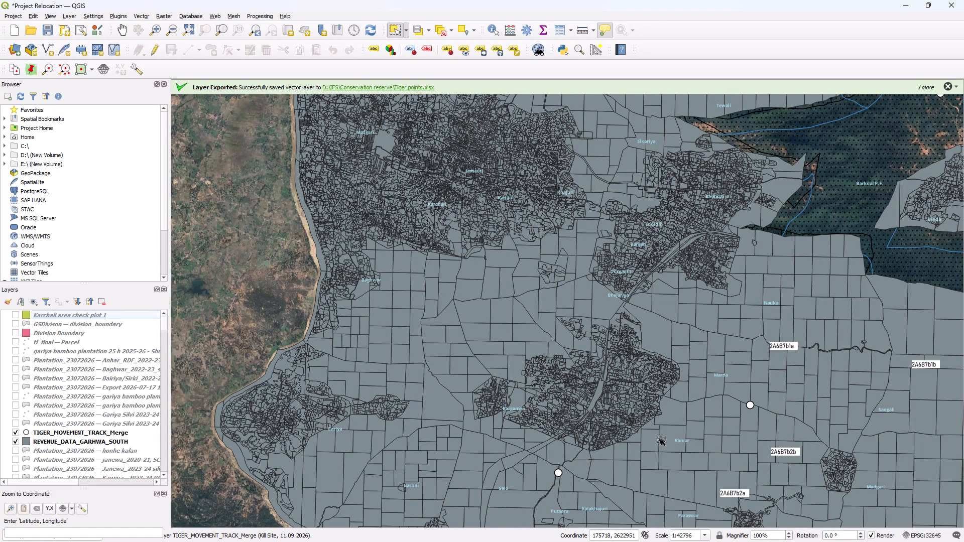
{"action": "scroll", "coordinate": [609, 400], "scroll_direction": "down", "scroll_amount": 1}
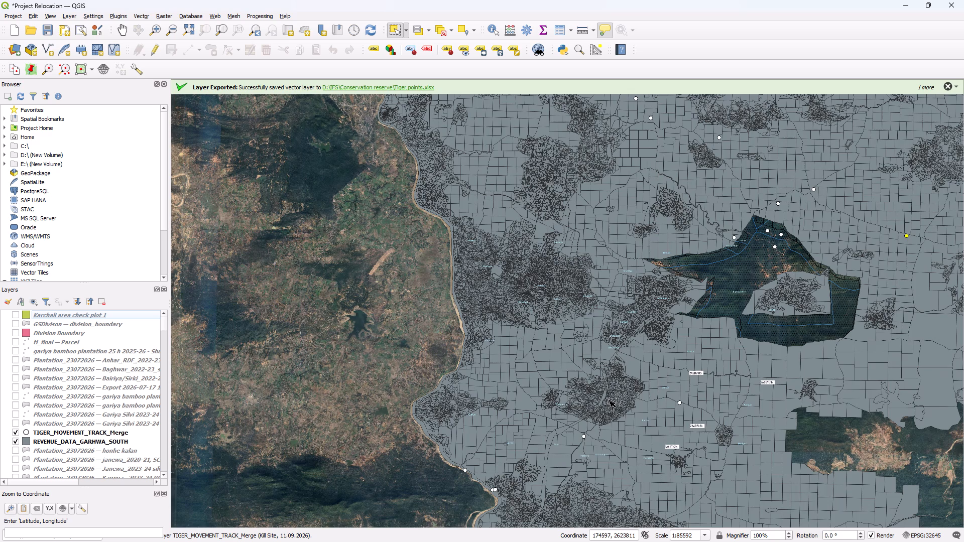
{"action": "scroll", "coordinate": [600, 420], "scroll_direction": "up", "scroll_amount": 1}
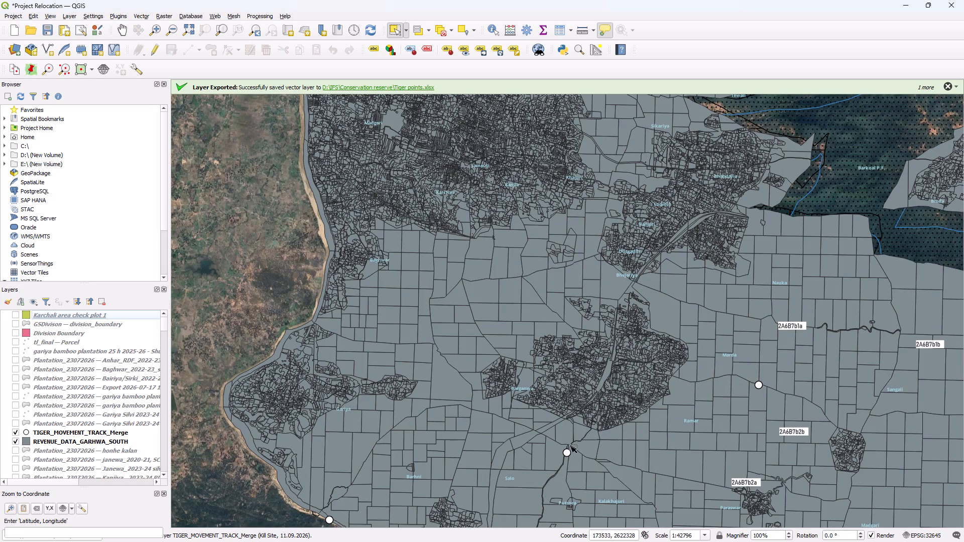
{"action": "scroll", "coordinate": [576, 425], "scroll_direction": "down", "scroll_amount": 1}
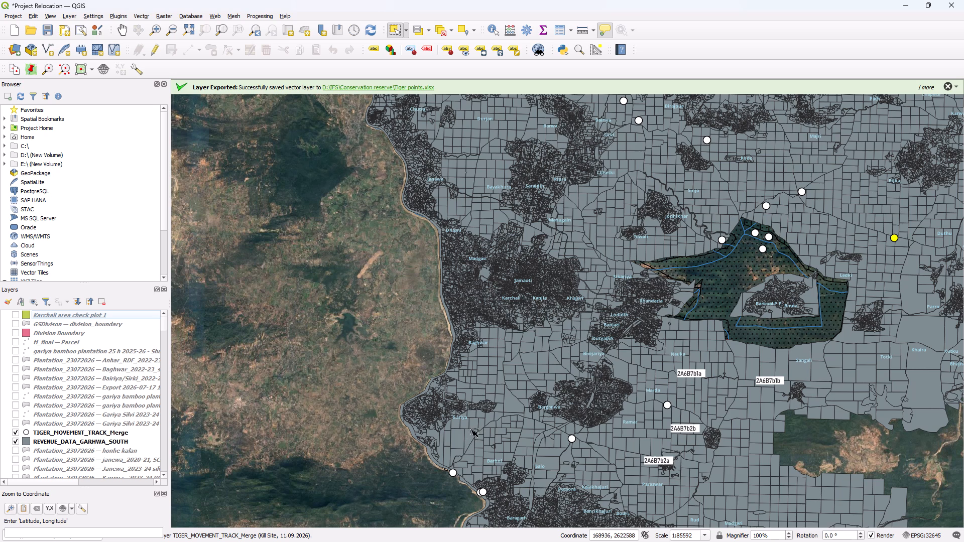
Examine the tiger points in and around Barkoal P.F., including those to the north and east, against the revenue plots.
{"action": "scroll", "coordinate": [404, 213], "scroll_direction": "down", "scroll_amount": 1}
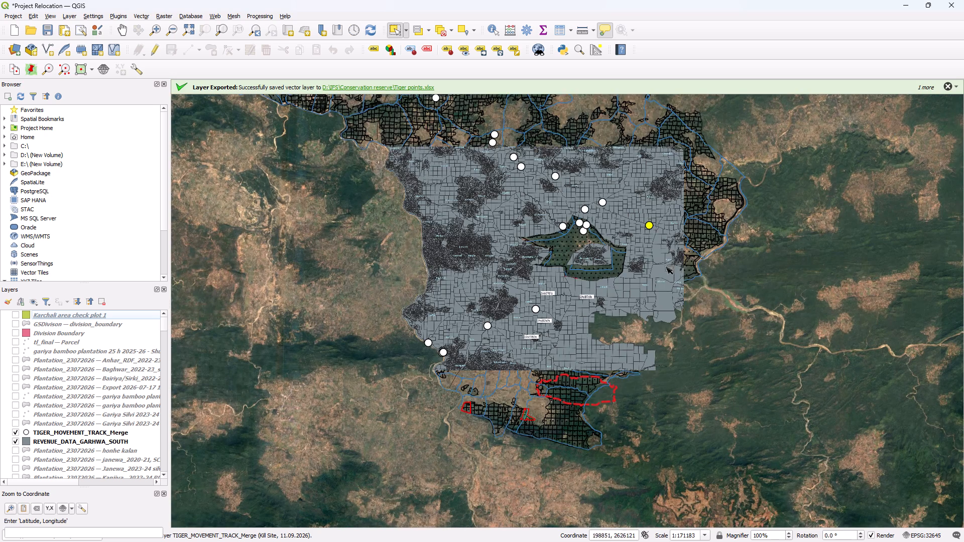
{"action": "scroll", "coordinate": [679, 232], "scroll_direction": "up", "scroll_amount": 1}
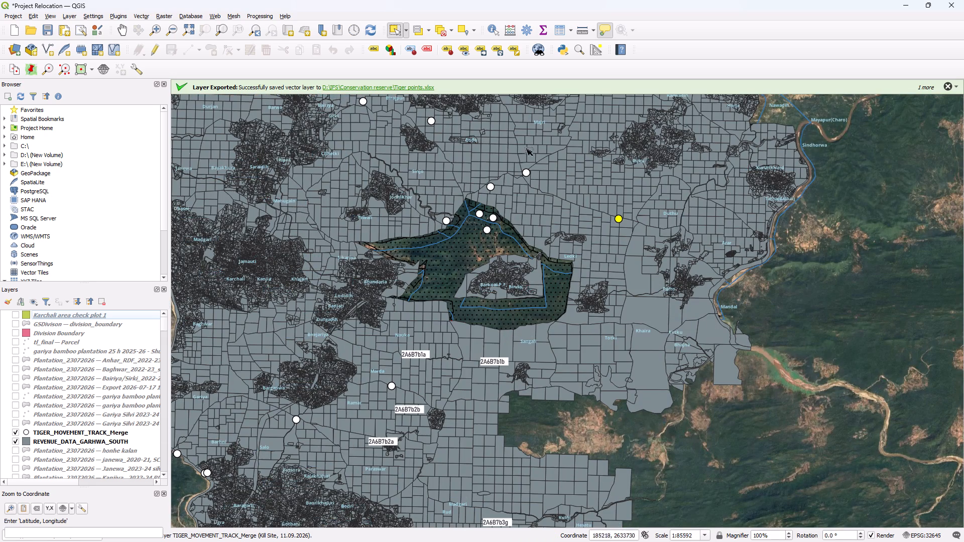
{"action": "scroll", "coordinate": [487, 170], "scroll_direction": "up", "scroll_amount": 1}
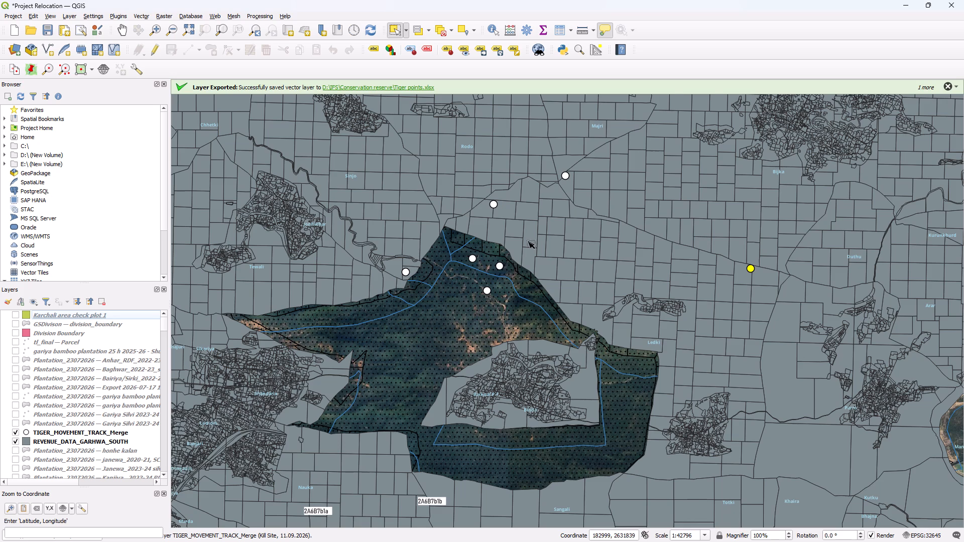
{"action": "scroll", "coordinate": [528, 241], "scroll_direction": "down", "scroll_amount": 1}
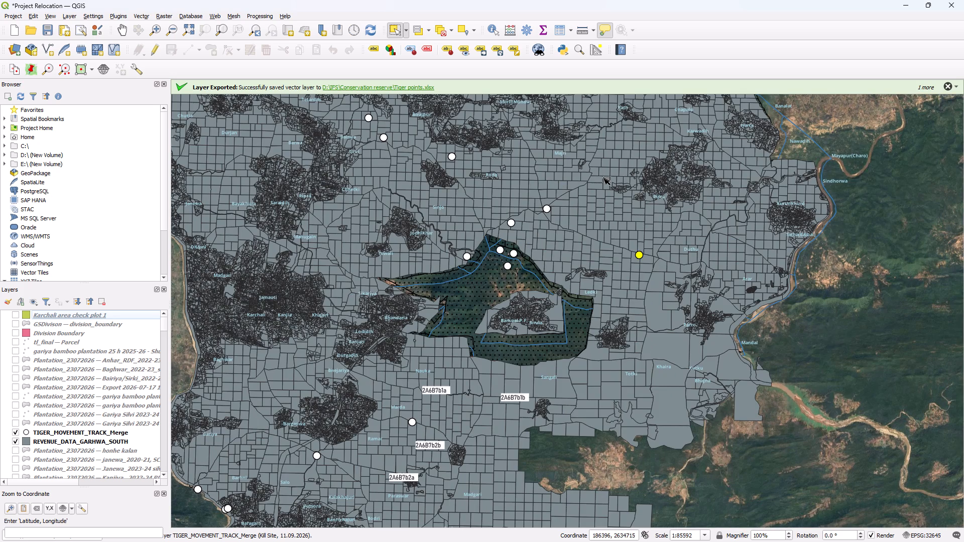
{"action": "scroll", "coordinate": [604, 178], "scroll_direction": "up", "scroll_amount": 1}
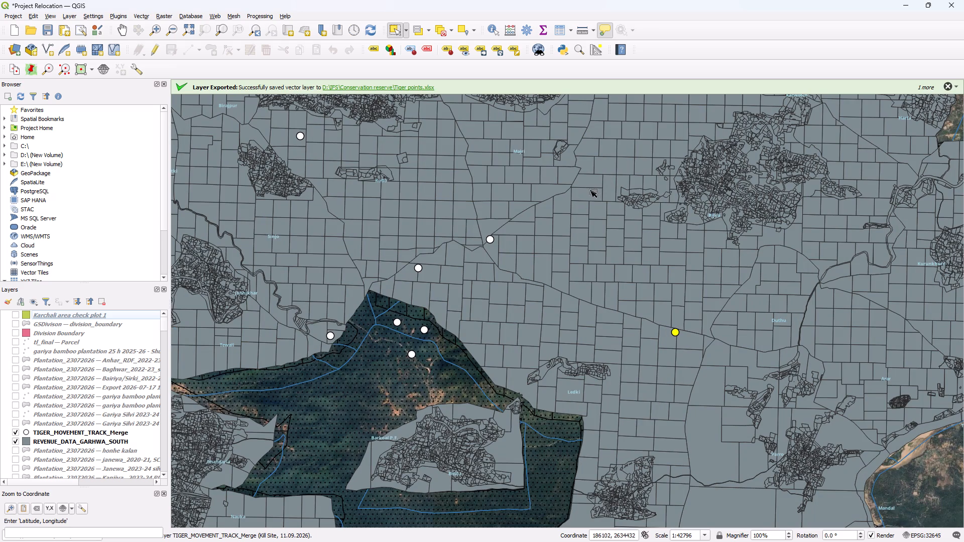
{"action": "scroll", "coordinate": [587, 192], "scroll_direction": "down", "scroll_amount": 1}
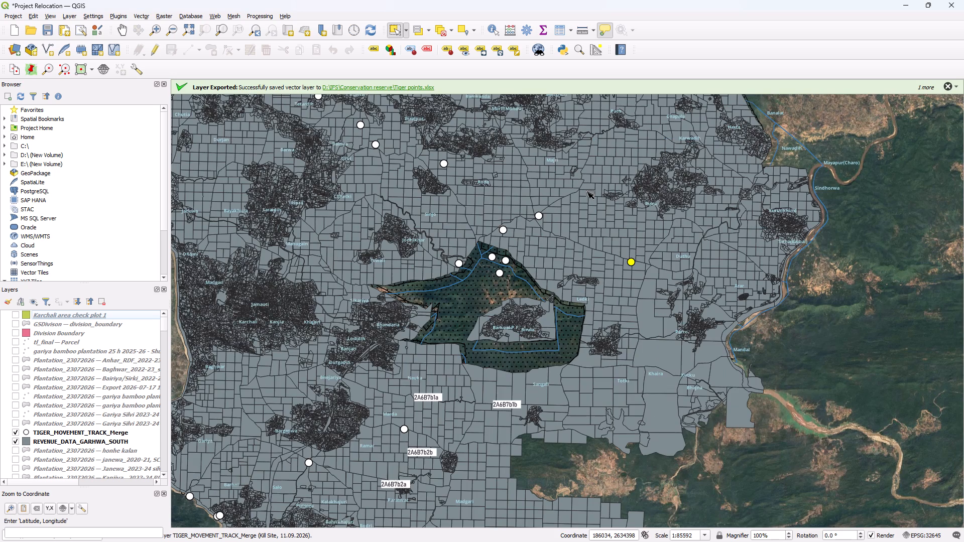
{"action": "scroll", "coordinate": [587, 192], "scroll_direction": "up", "scroll_amount": 1}
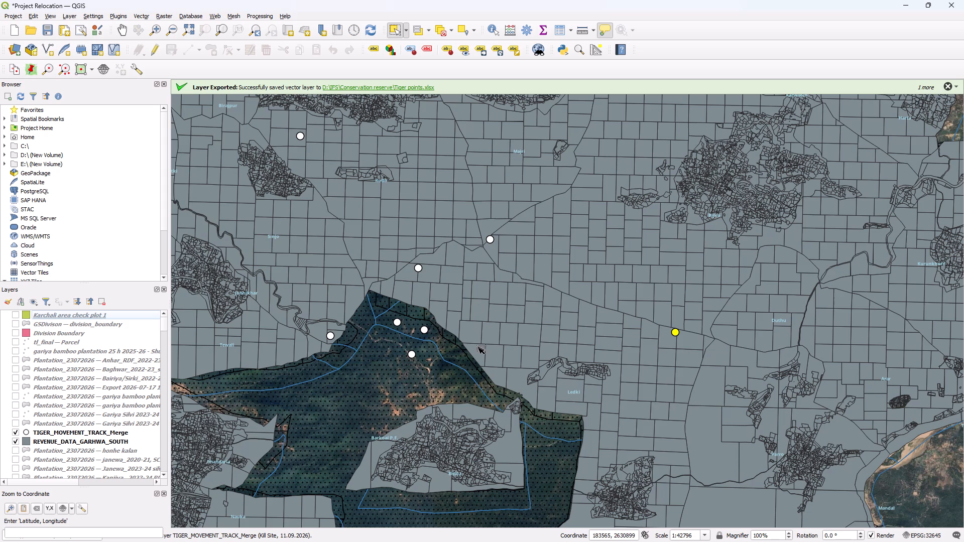
{"action": "scroll", "coordinate": [478, 347], "scroll_direction": "down", "scroll_amount": 1}
{"action": "scroll", "coordinate": [441, 251], "scroll_direction": "up", "scroll_amount": 1}
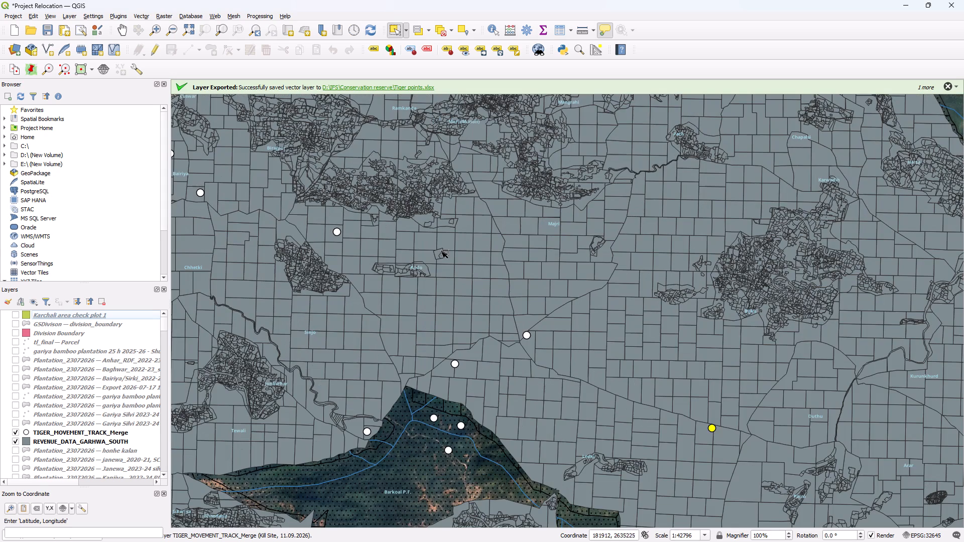
{"action": "scroll", "coordinate": [382, 212], "scroll_direction": "down", "scroll_amount": 1}
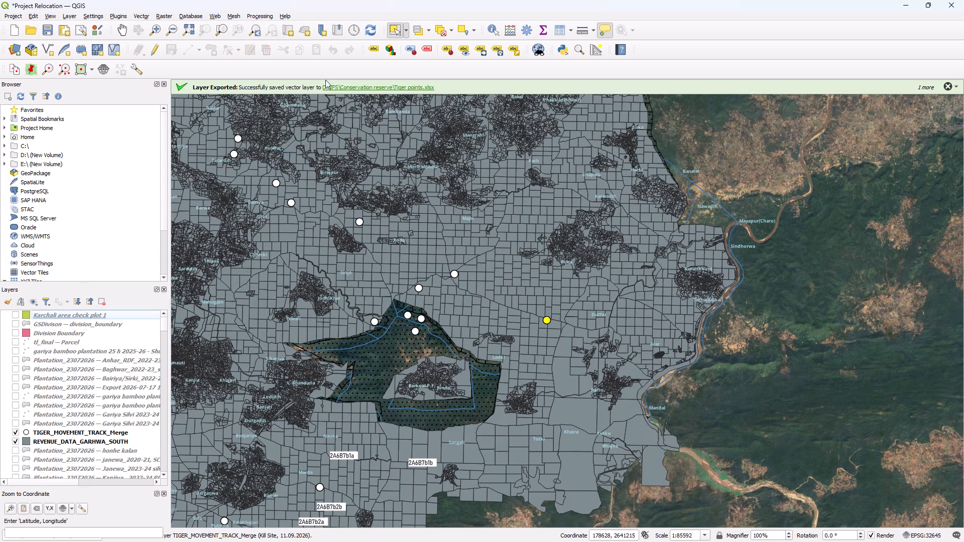
{"action": "scroll", "coordinate": [348, 166], "scroll_direction": "up", "scroll_amount": 1}
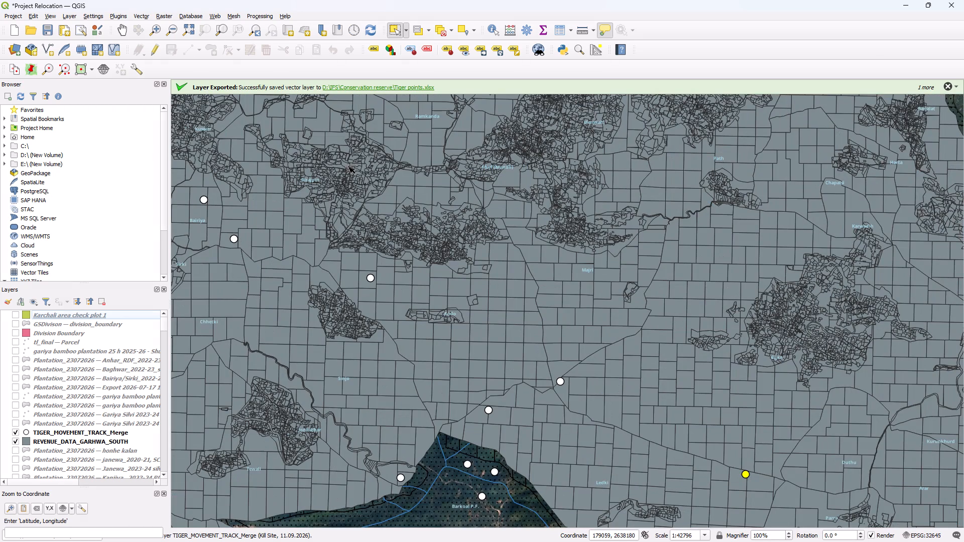
{"action": "scroll", "coordinate": [291, 178], "scroll_direction": "down", "scroll_amount": 1}
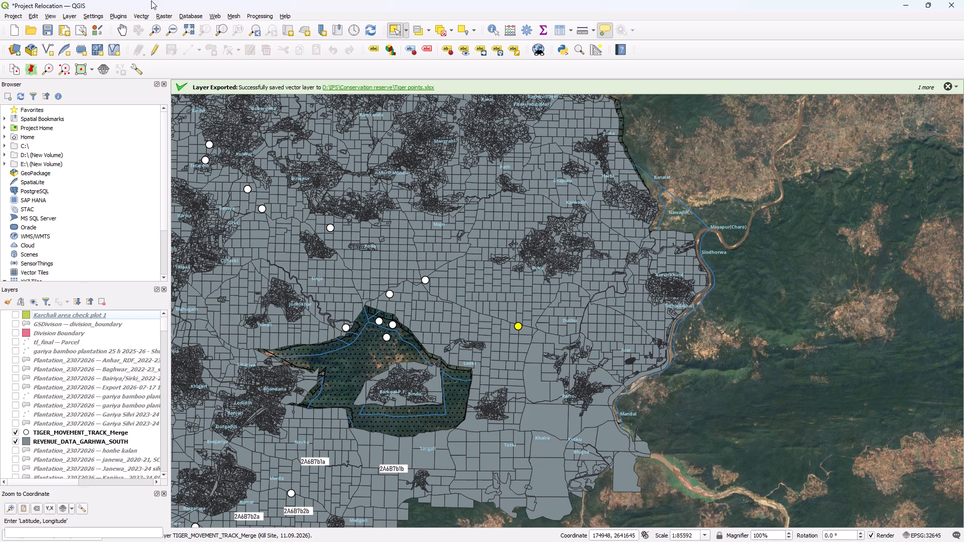
Examine the southwestern tiger points beside the river bend against the revenue plots.
{"action": "left_click", "coordinate": [119, 27]}
{"action": "left_click_drag", "start_coordinate": [354, 307], "coordinate": [757, 215]}
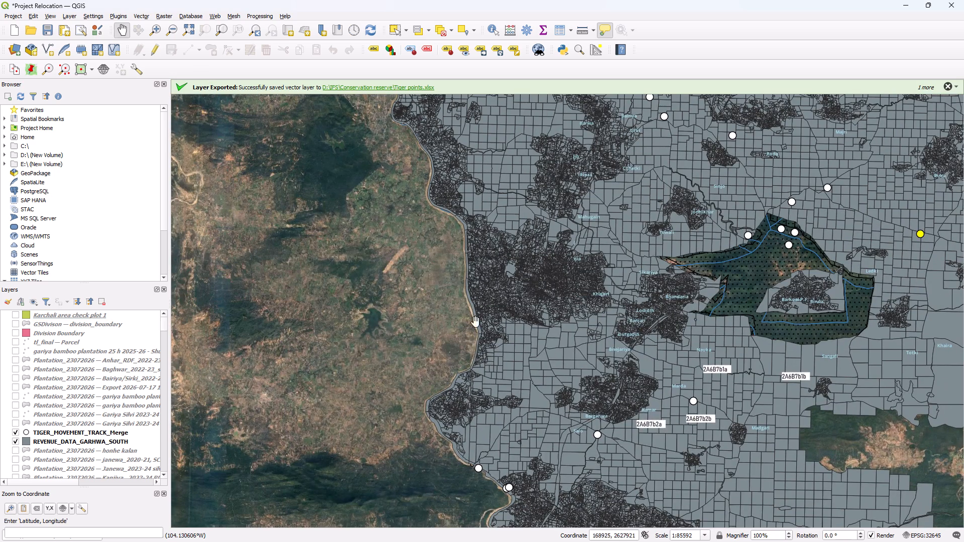
{"action": "scroll", "coordinate": [500, 432], "scroll_direction": "up", "scroll_amount": 1}
{"action": "left_click_drag", "start_coordinate": [479, 469], "coordinate": [459, 384]}
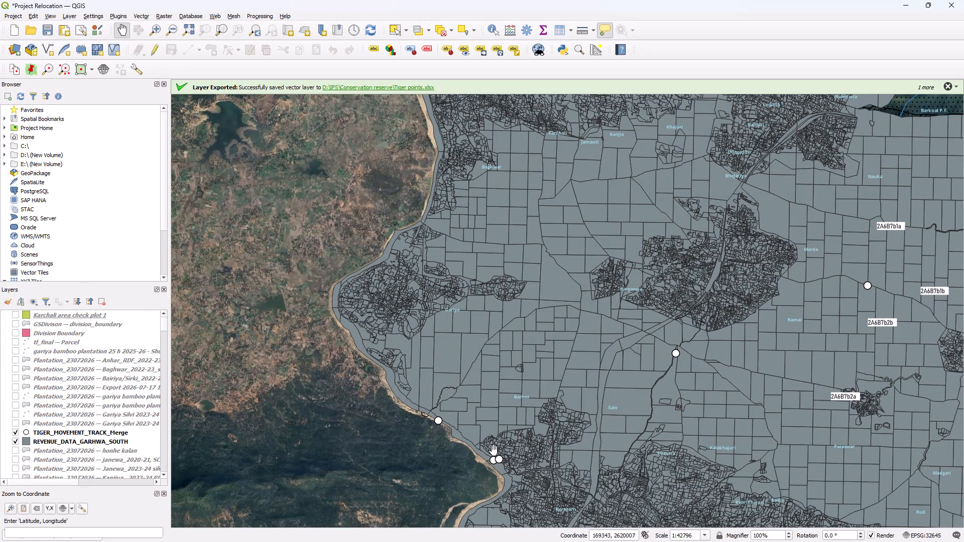
{"action": "scroll", "coordinate": [69, 436], "scroll_direction": "up", "scroll_amount": 5}
Add all layers of PA_TR_Corridor_Final.kml, from the PA_TR_Corridor_Final folder in Conservation reserve, as vector layers.
{"action": "left_click", "coordinate": [73, 18]}
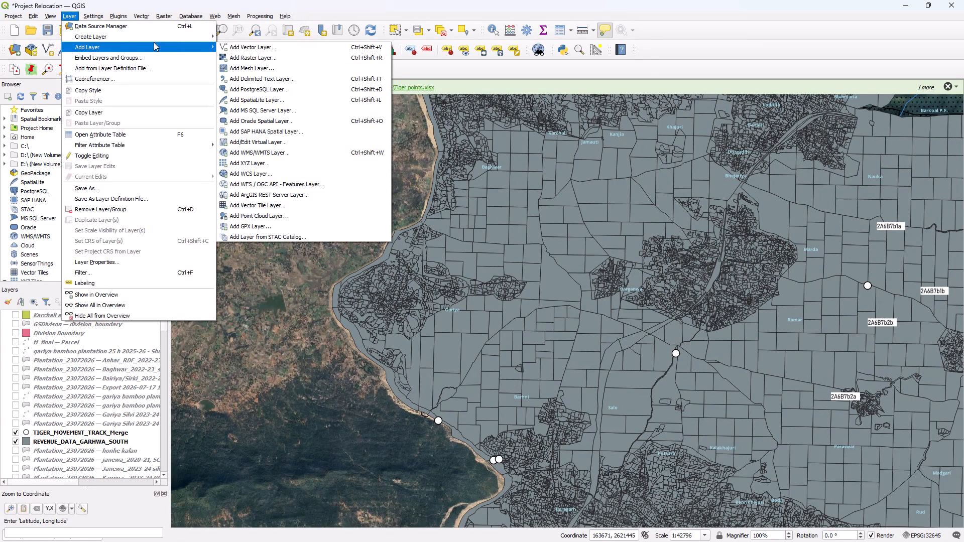
{"action": "left_click", "coordinate": [235, 51]}
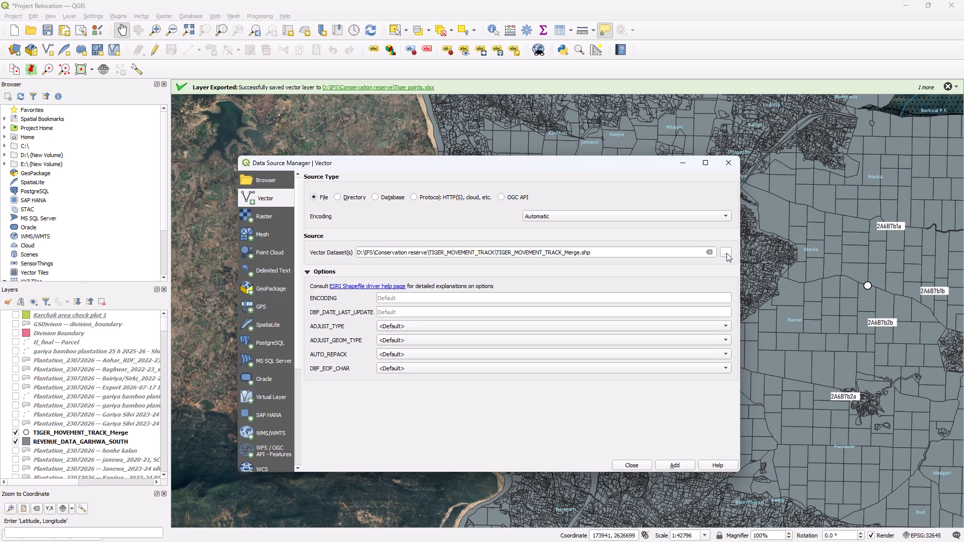
{"action": "left_click", "coordinate": [727, 253]}
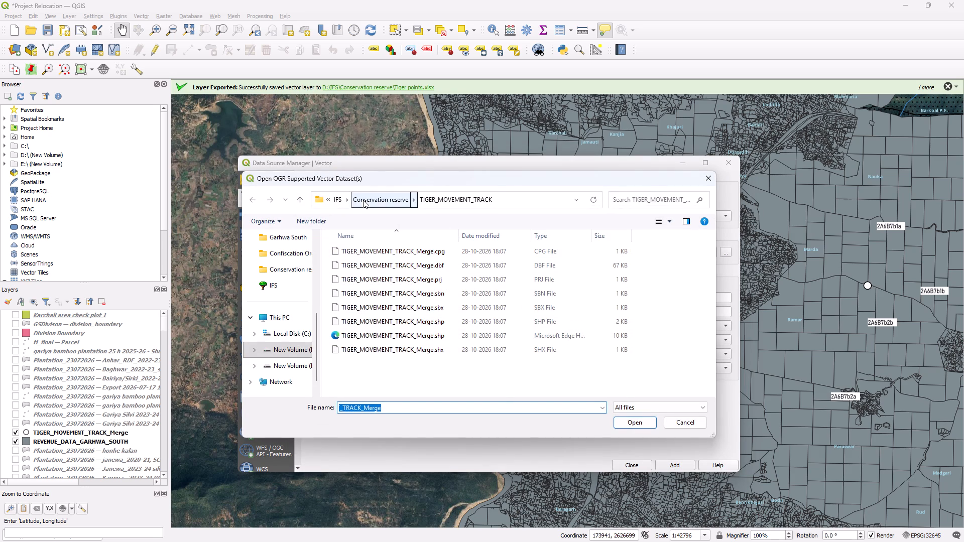
{"action": "left_click", "coordinate": [363, 200]}
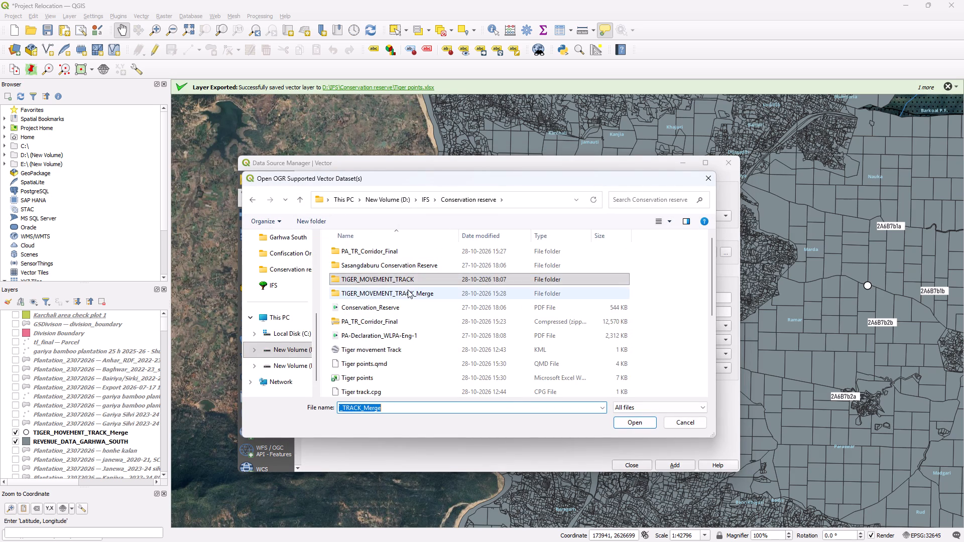
{"action": "scroll", "coordinate": [408, 290], "scroll_direction": "down", "scroll_amount": 1}
{"action": "scroll", "coordinate": [408, 290], "scroll_direction": "up", "scroll_amount": 2}
{"action": "double_click", "coordinate": [406, 246]}
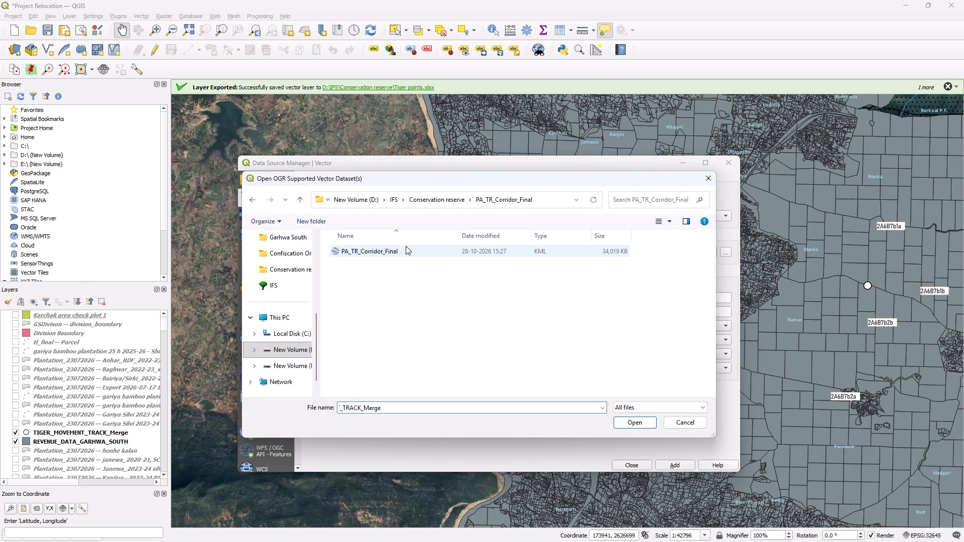
{"action": "double_click", "coordinate": [405, 251]}
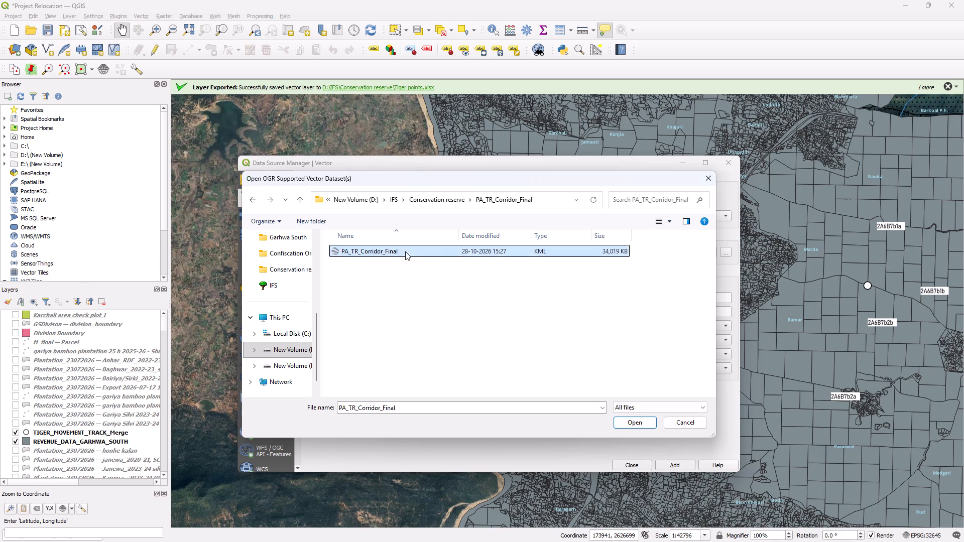
{"action": "left_click", "coordinate": [670, 464]}
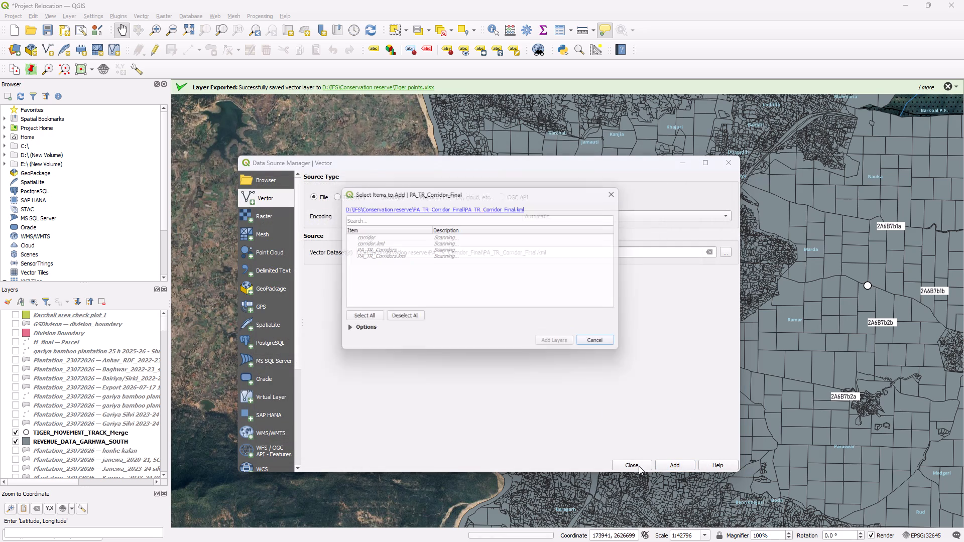
{"action": "left_click", "coordinate": [639, 466]}
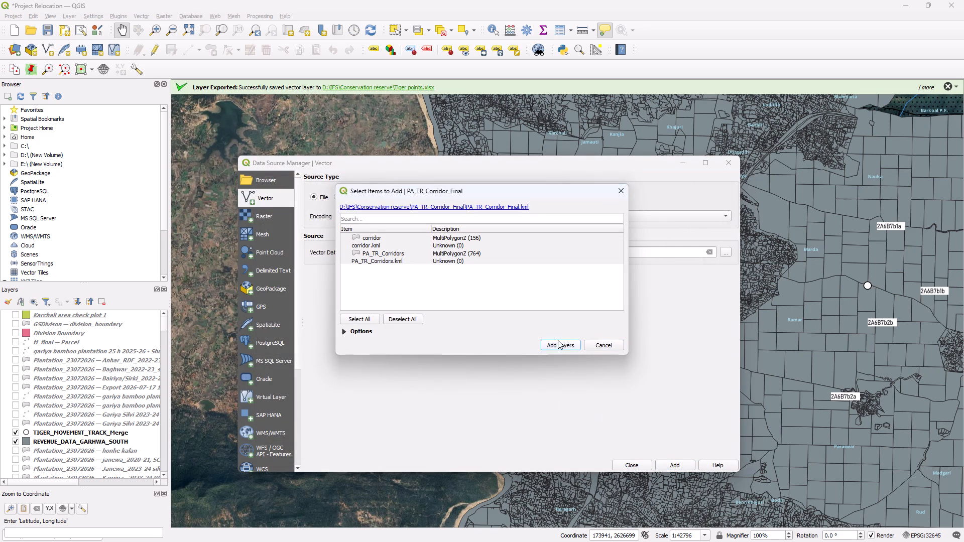
{"action": "left_click", "coordinate": [558, 350]}
{"action": "left_click", "coordinate": [635, 467]}
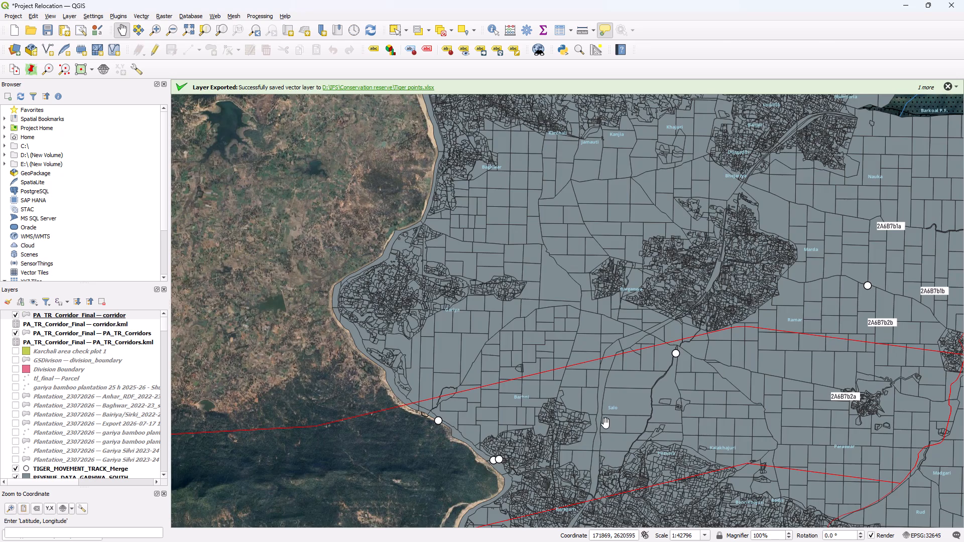
Examine the red corridor boundaries against the tiger points, revenue plots and Barkoal P.F. across the wider area.
{"action": "scroll", "coordinate": [606, 423], "scroll_direction": "down", "scroll_amount": 1}
{"action": "left_click_drag", "start_coordinate": [605, 428], "coordinate": [452, 376]}
{"action": "scroll", "coordinate": [402, 391], "scroll_direction": "up", "scroll_amount": 1}
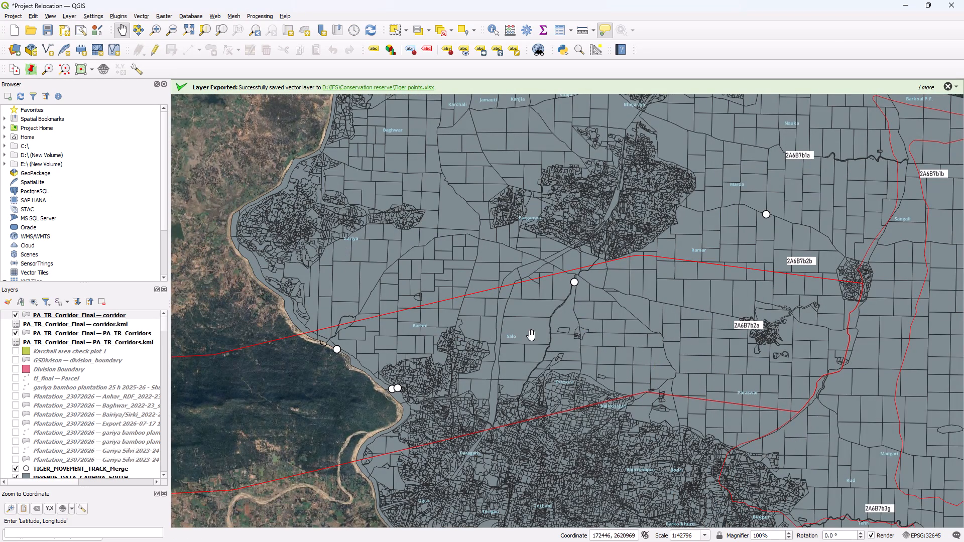
{"action": "left_click_drag", "start_coordinate": [531, 335], "coordinate": [424, 335]}
{"action": "left_click_drag", "start_coordinate": [684, 351], "coordinate": [510, 351]}
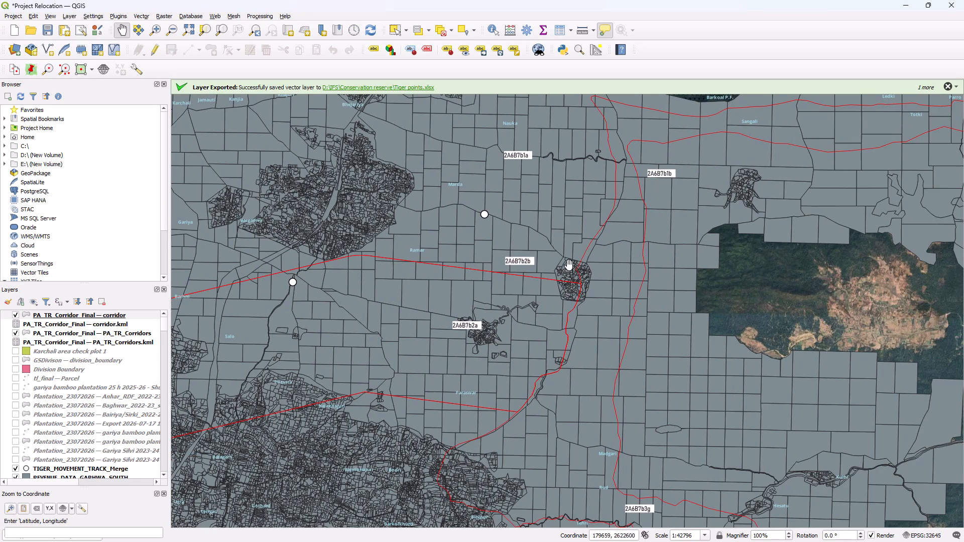
{"action": "scroll", "coordinate": [570, 265], "scroll_direction": "down", "scroll_amount": 1}
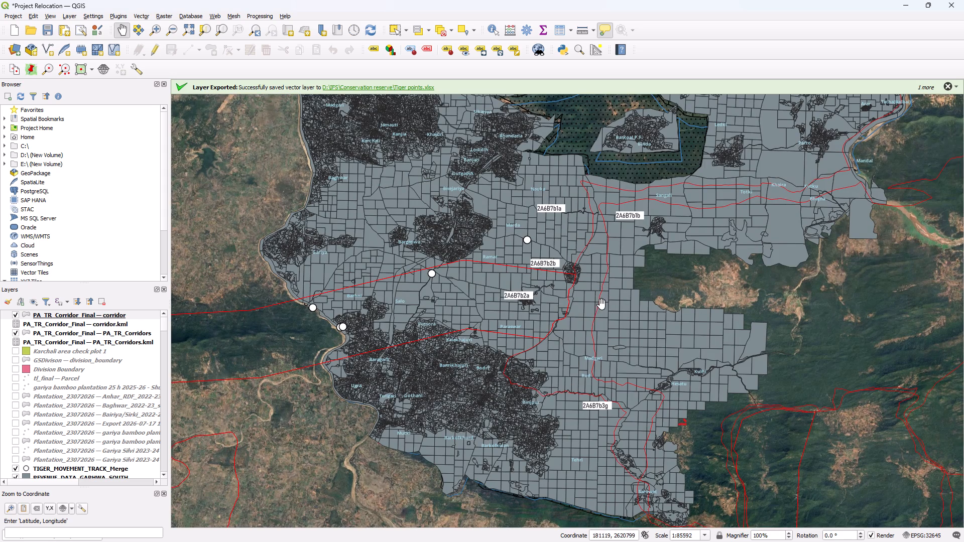
{"action": "left_click_drag", "start_coordinate": [584, 326], "coordinate": [571, 374]}
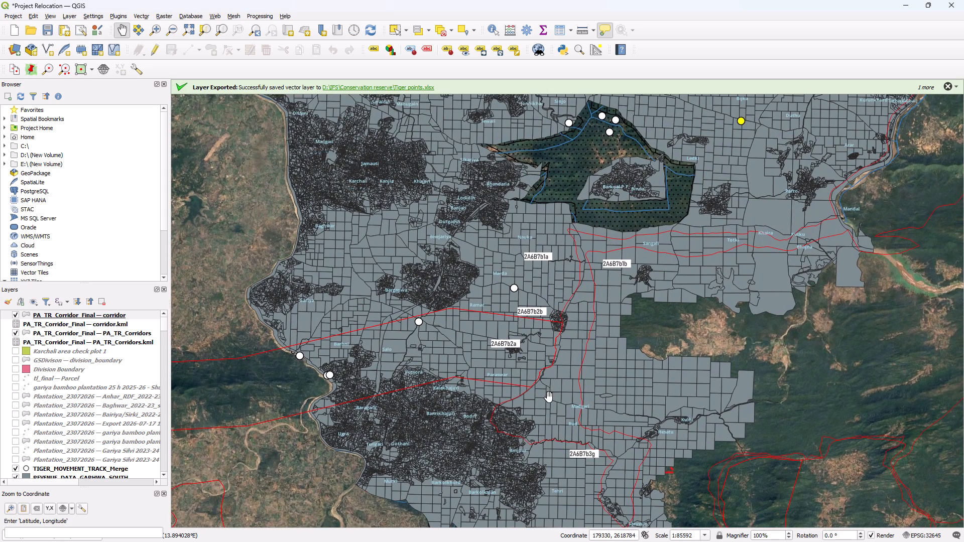
{"action": "scroll", "coordinate": [563, 439], "scroll_direction": "up", "scroll_amount": 1}
{"action": "scroll", "coordinate": [557, 412], "scroll_direction": "down", "scroll_amount": 2}
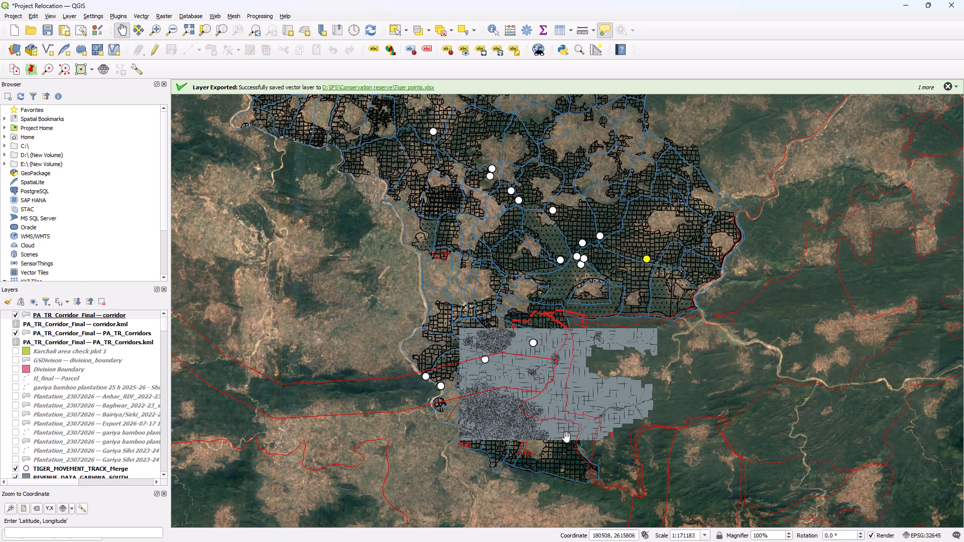
Examine the spread of tiger points north of Barkoal P.F. against the red corridor boundaries and revenue plots.
{"action": "scroll", "coordinate": [563, 403], "scroll_direction": "up", "scroll_amount": 1}
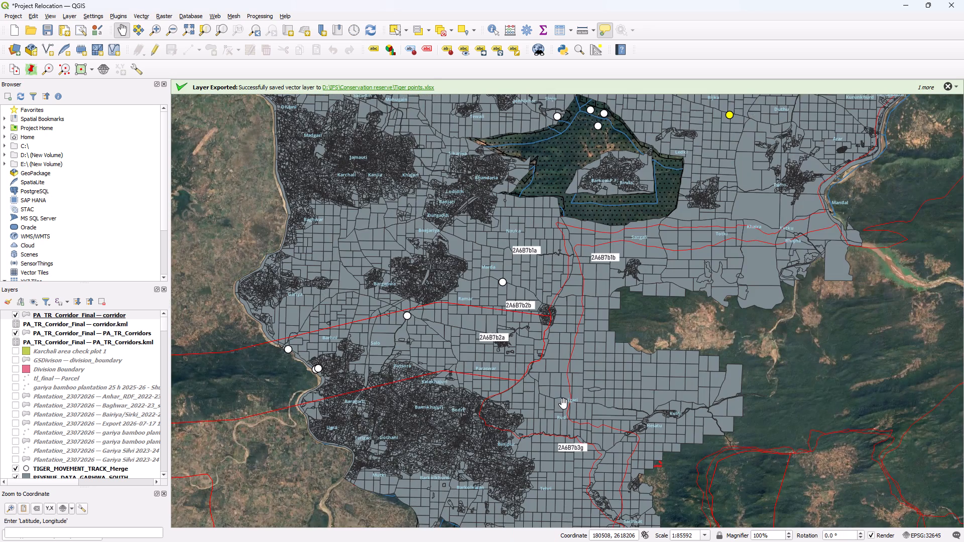
{"action": "scroll", "coordinate": [680, 334], "scroll_direction": "down", "scroll_amount": 1}
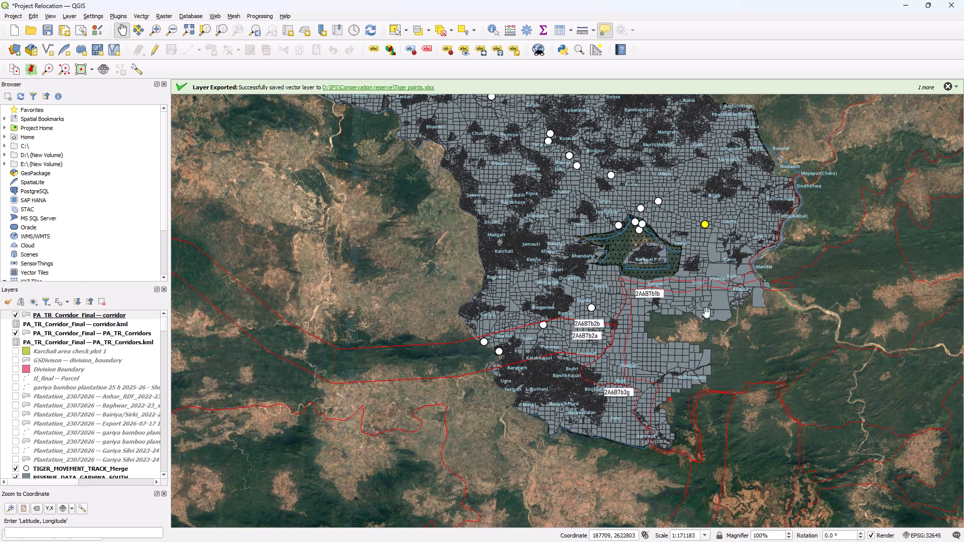
{"action": "left_click_drag", "start_coordinate": [746, 268], "coordinate": [632, 475]}
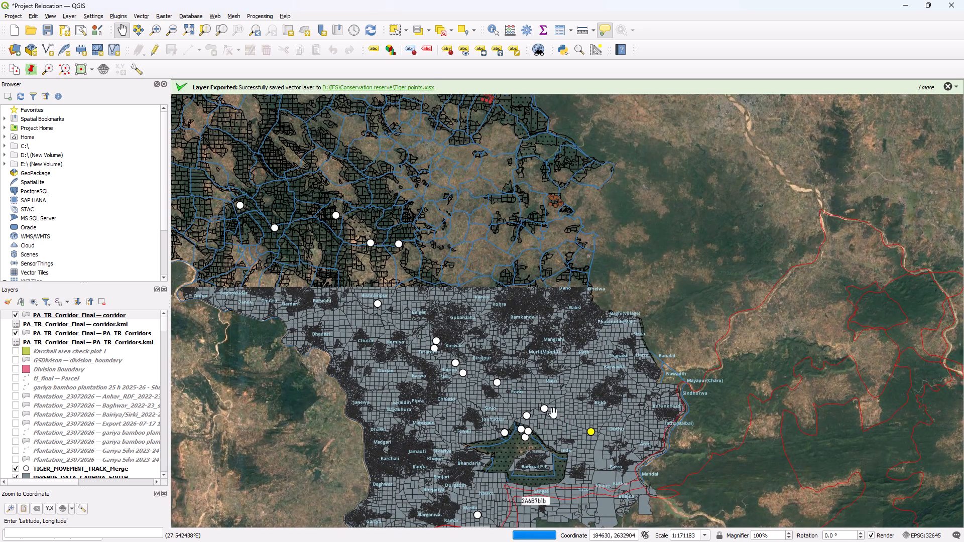
{"action": "scroll", "coordinate": [607, 412], "scroll_direction": "up", "scroll_amount": 1}
{"action": "scroll", "coordinate": [590, 429], "scroll_direction": "down", "scroll_amount": 2}
{"action": "left_click_drag", "start_coordinate": [512, 433], "coordinate": [515, 422]}
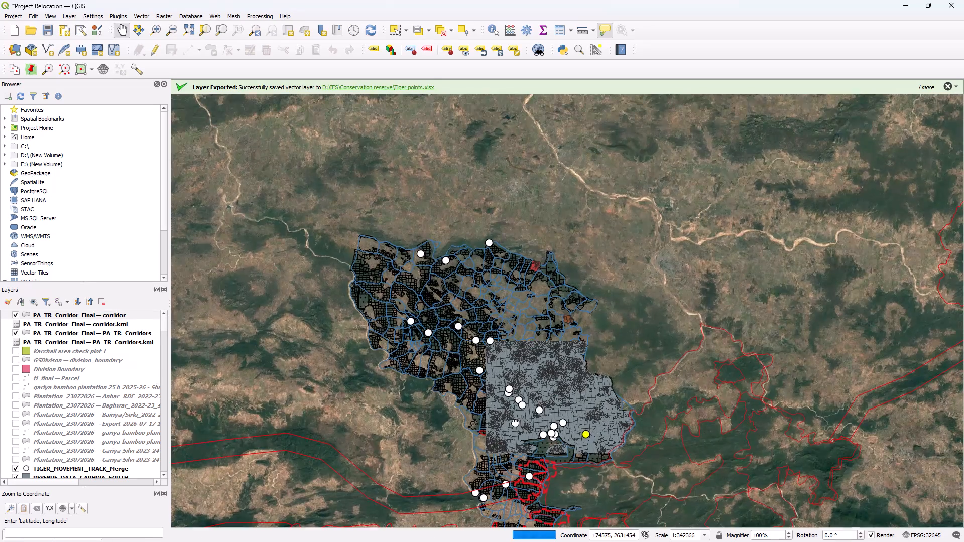
Examine the southwestern corridor boundaries where they cross the river south of Gariya, against the nearby tiger points and village revenue plots.
{"action": "left_click_drag", "start_coordinate": [515, 422], "coordinate": [585, 192]}
{"action": "scroll", "coordinate": [572, 211], "scroll_direction": "up", "scroll_amount": 3}
{"action": "left_click_drag", "start_coordinate": [451, 391], "coordinate": [591, 171]}
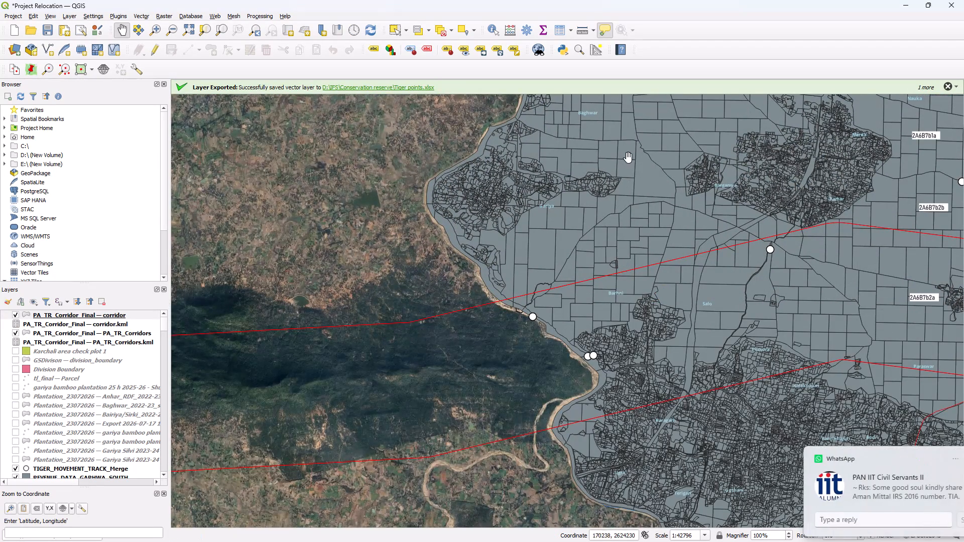
{"action": "scroll", "coordinate": [608, 187], "scroll_direction": "up", "scroll_amount": 1}
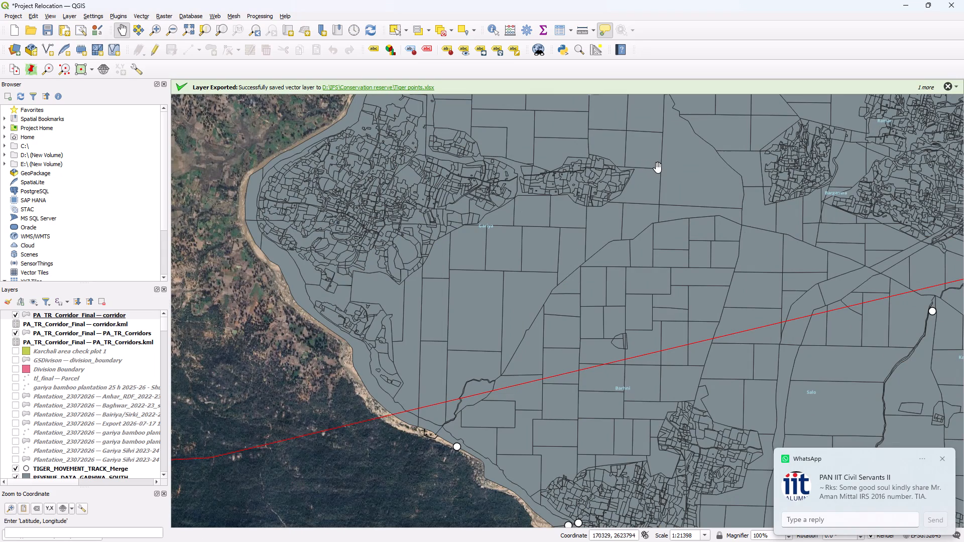
{"action": "left_click_drag", "start_coordinate": [658, 174], "coordinate": [647, 223]}
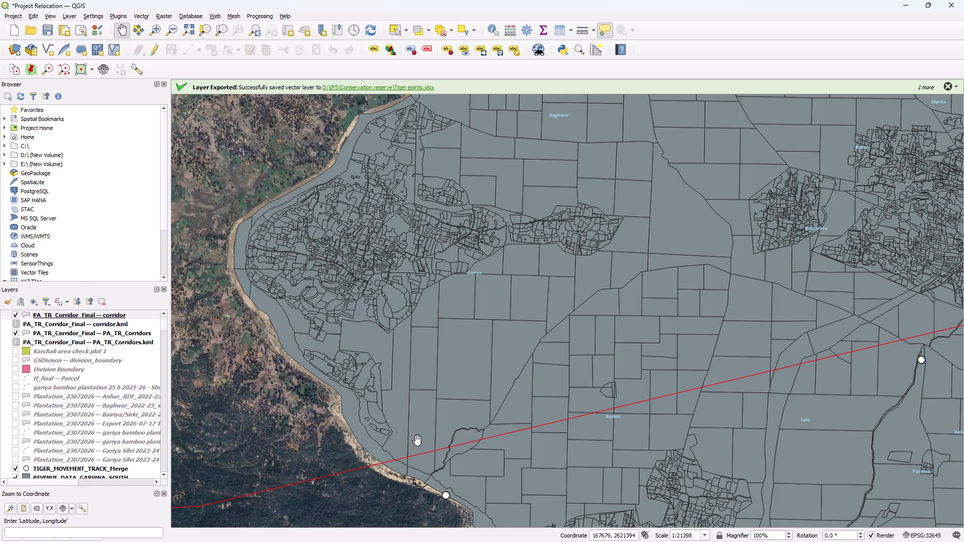
{"action": "left_click_drag", "start_coordinate": [420, 410], "coordinate": [389, 208]}
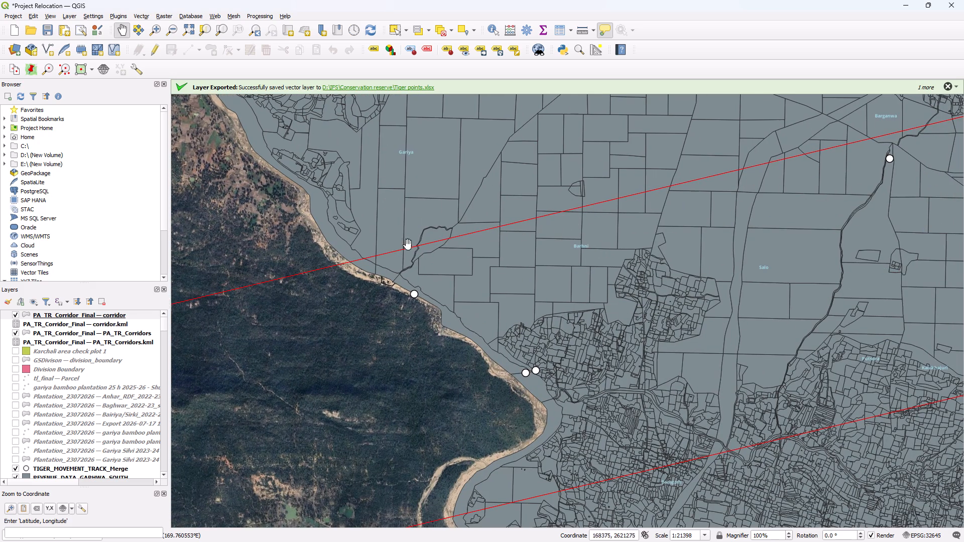
{"action": "left_click_drag", "start_coordinate": [417, 254], "coordinate": [401, 355]}
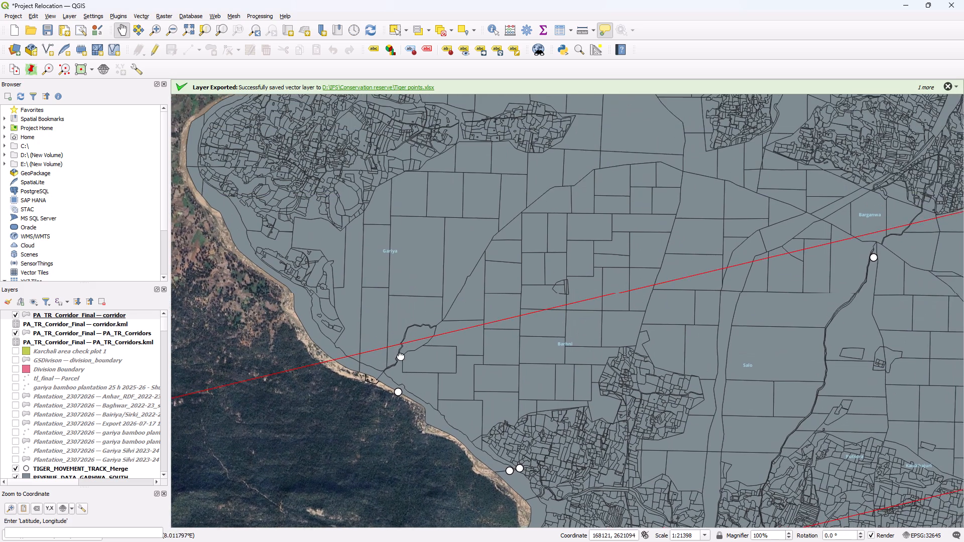
{"action": "left_click_drag", "start_coordinate": [401, 355], "coordinate": [398, 405]}
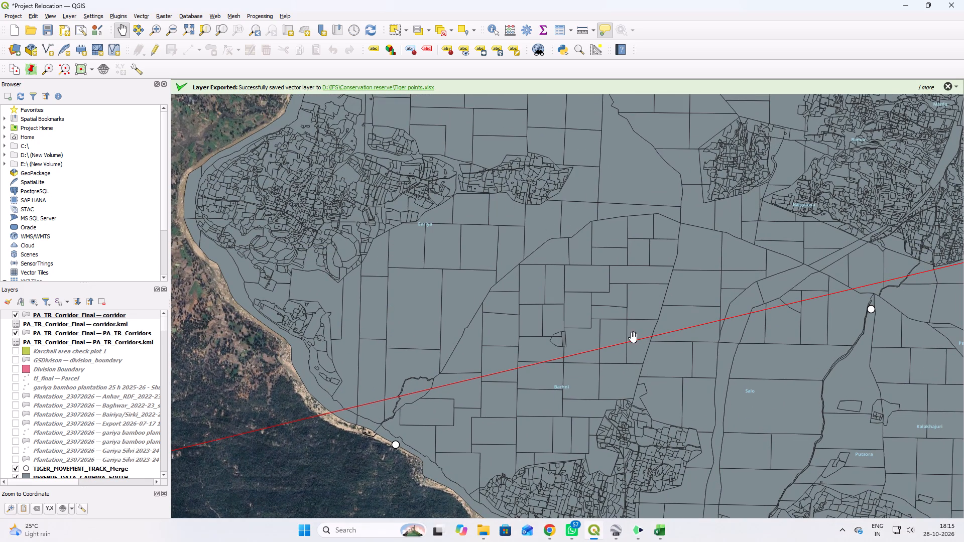
{"action": "left_click_drag", "start_coordinate": [633, 338], "coordinate": [577, 204]}
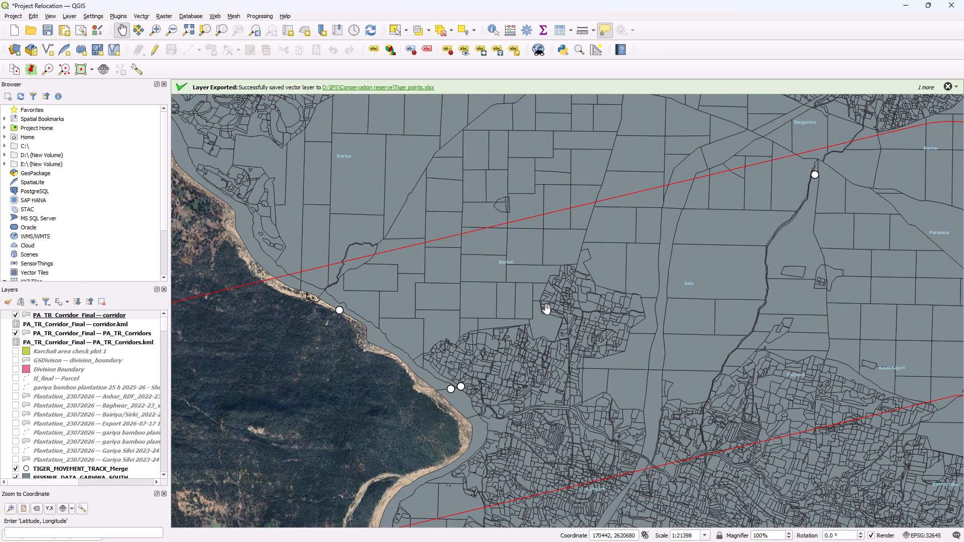
{"action": "left_click_drag", "start_coordinate": [395, 188], "coordinate": [423, 418]}
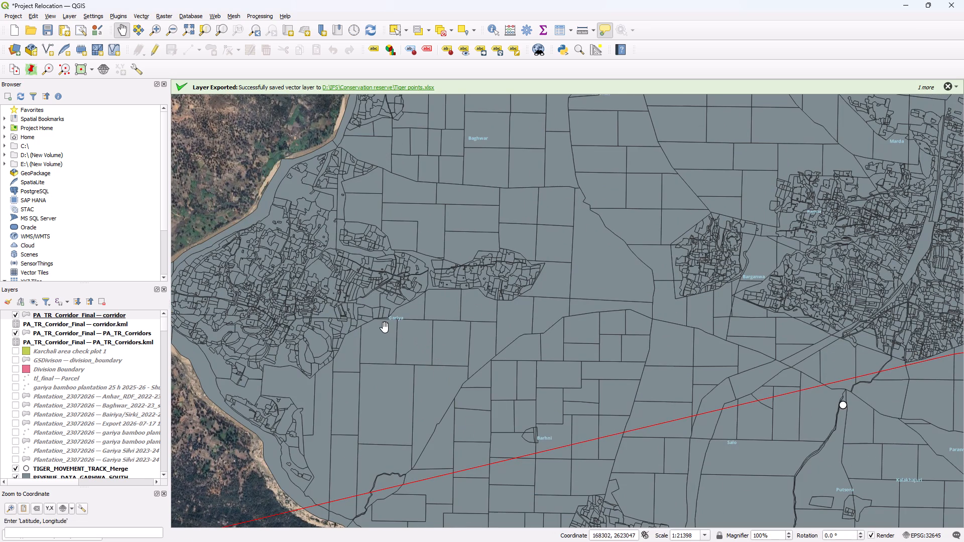
{"action": "left_click_drag", "start_coordinate": [404, 323], "coordinate": [431, 316]}
{"action": "left_click_drag", "start_coordinate": [482, 313], "coordinate": [487, 313]}
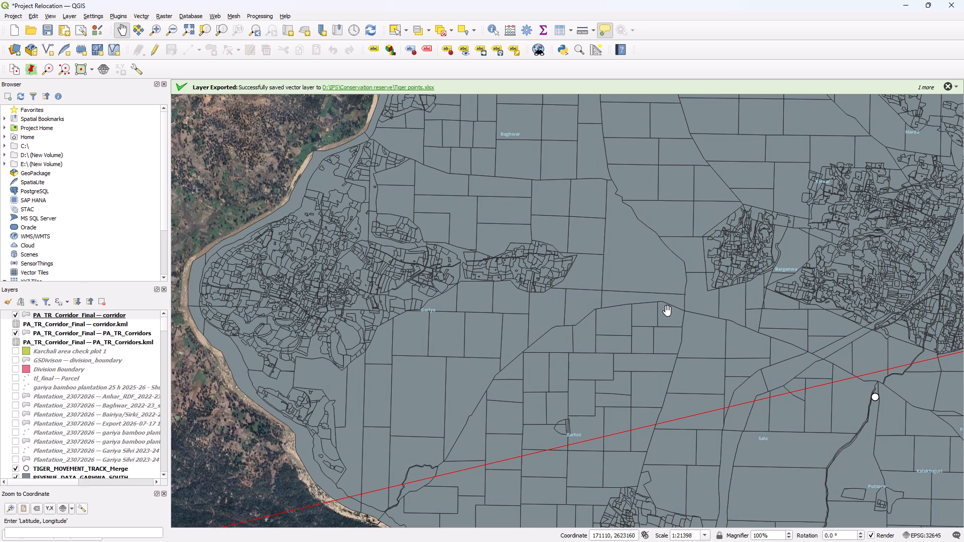
{"action": "left_click_drag", "start_coordinate": [665, 294], "coordinate": [594, 184]}
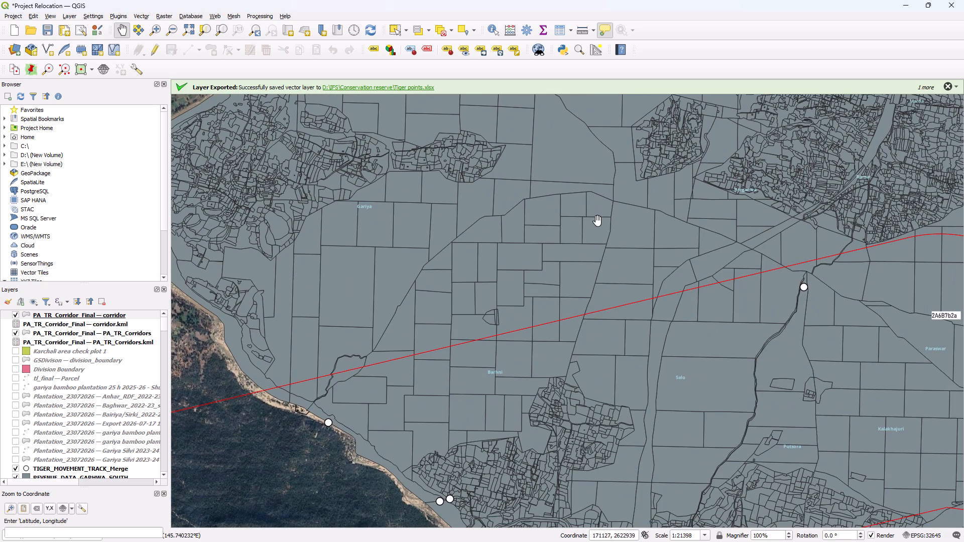
{"action": "left_click_drag", "start_coordinate": [597, 221], "coordinate": [620, 190]}
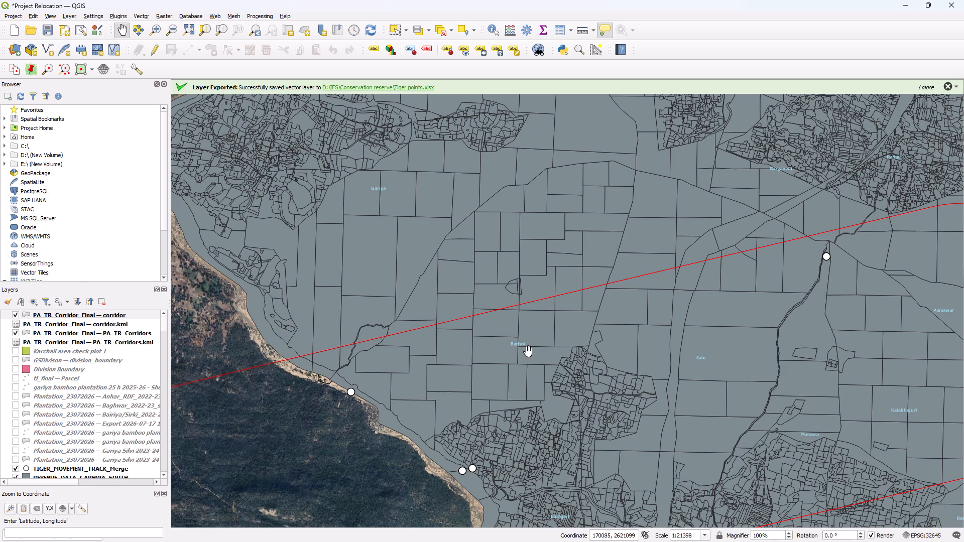
Examine the revenue plots and tiger points between the northern and southern corridor lines, east of the river bend.
{"action": "left_click_drag", "start_coordinate": [728, 361], "coordinate": [643, 241]}
{"action": "left_click_drag", "start_coordinate": [628, 399], "coordinate": [633, 364]}
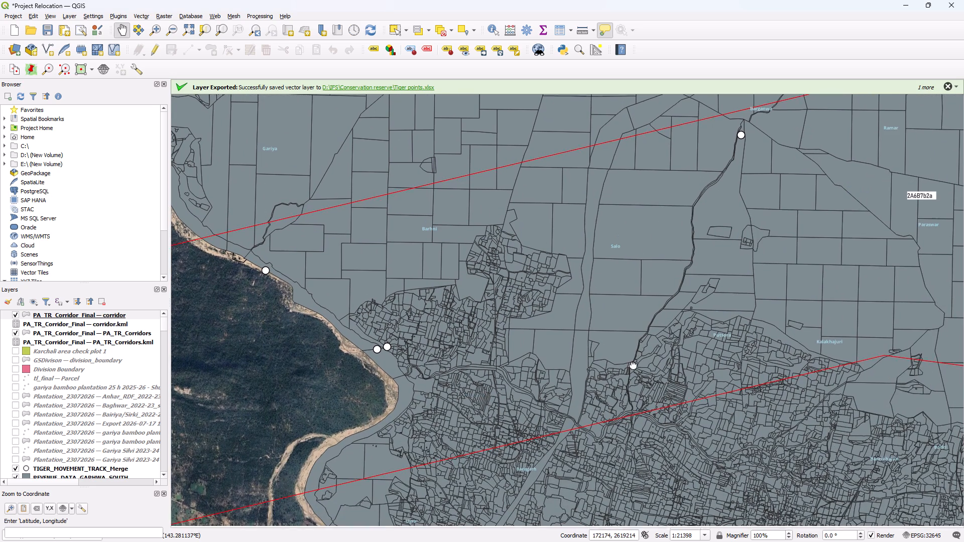
{"action": "left_click_drag", "start_coordinate": [633, 364], "coordinate": [650, 255]}
{"action": "left_click_drag", "start_coordinate": [650, 255], "coordinate": [650, 447]}
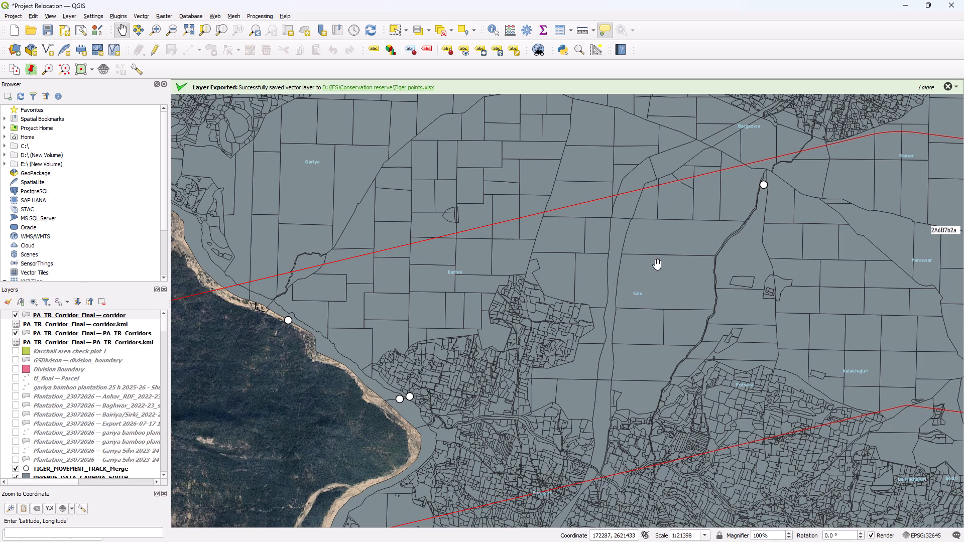
{"action": "left_click_drag", "start_coordinate": [649, 300], "coordinate": [609, 412]}
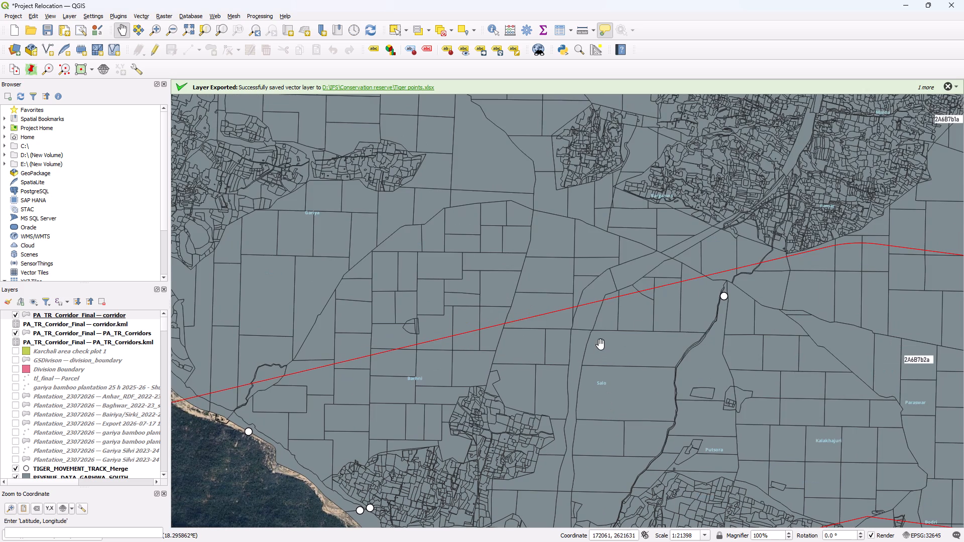
{"action": "left_click_drag", "start_coordinate": [597, 367], "coordinate": [576, 262]}
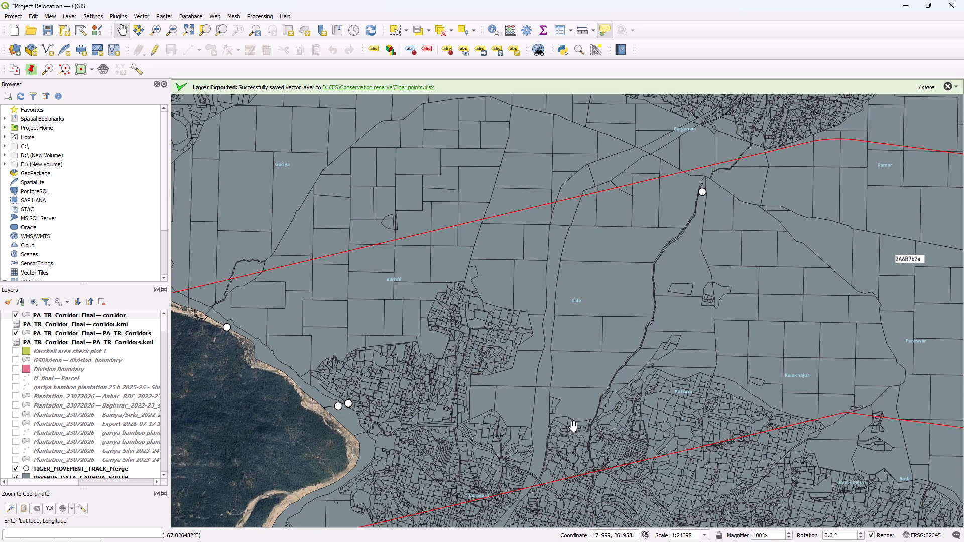
{"action": "left_click_drag", "start_coordinate": [649, 418], "coordinate": [584, 506]}
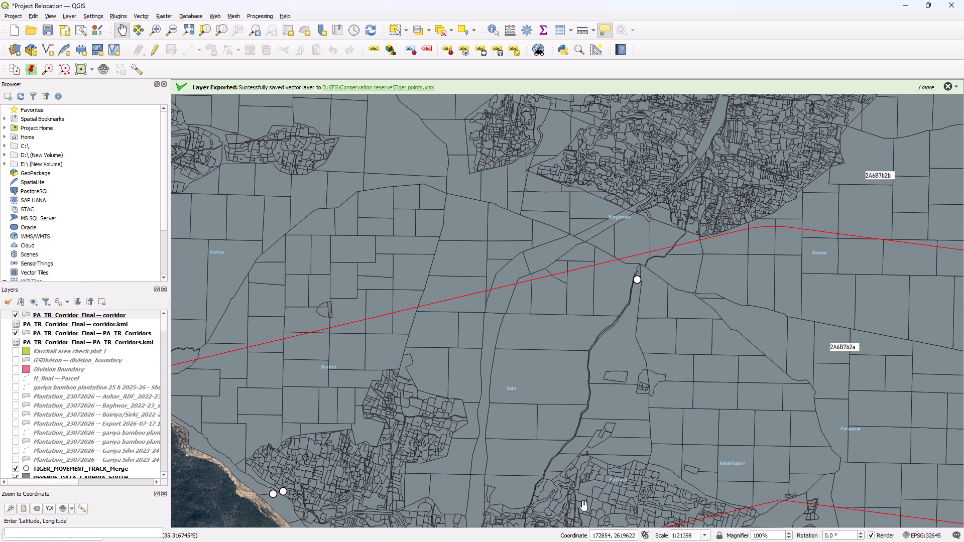
Examine the revenue plots north of the northern corridor line, from Baghwar and Karchali across to Marda and Ramar, relative to the tiger points.
{"action": "left_click_drag", "start_coordinate": [577, 296], "coordinate": [621, 413]}
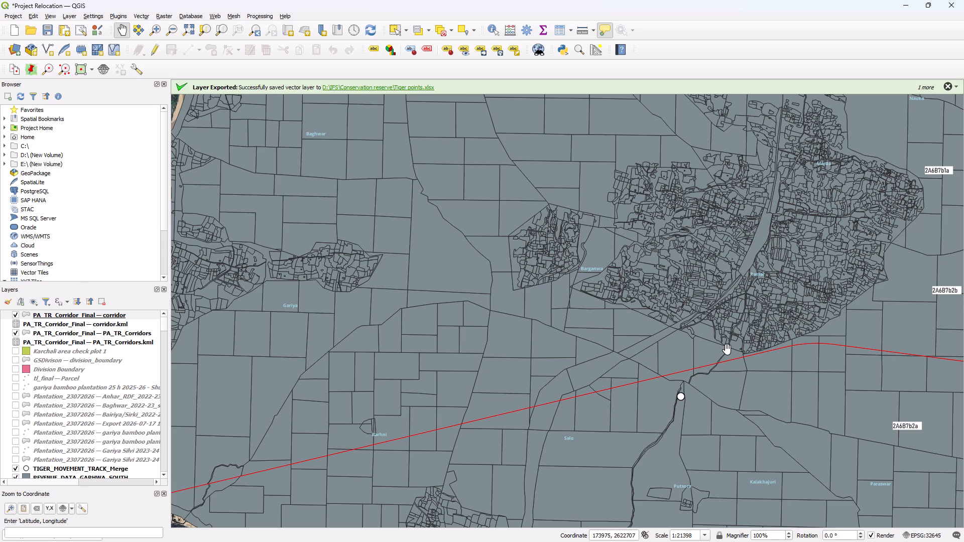
{"action": "left_click_drag", "start_coordinate": [727, 349], "coordinate": [704, 403]}
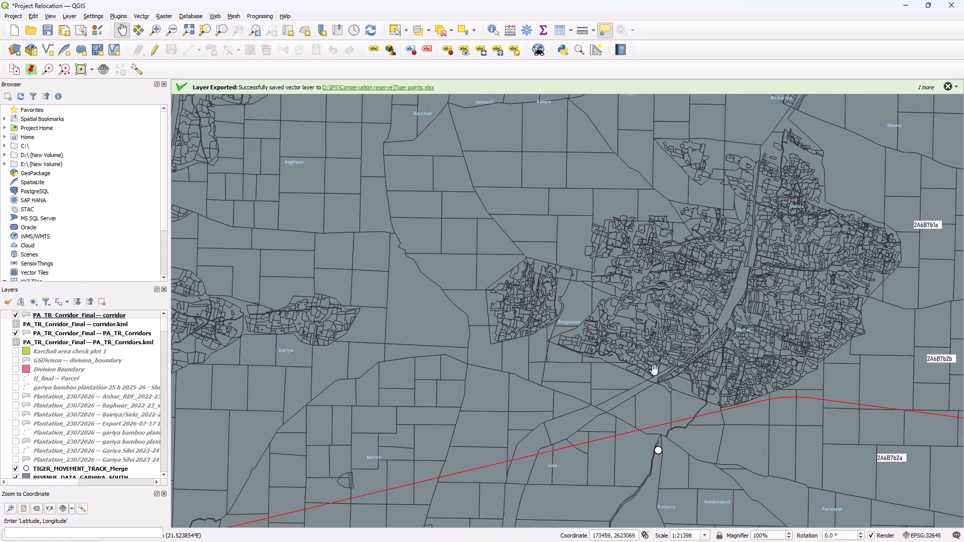
{"action": "left_click_drag", "start_coordinate": [590, 357], "coordinate": [577, 398]}
{"action": "left_click_drag", "start_coordinate": [438, 276], "coordinate": [468, 394]}
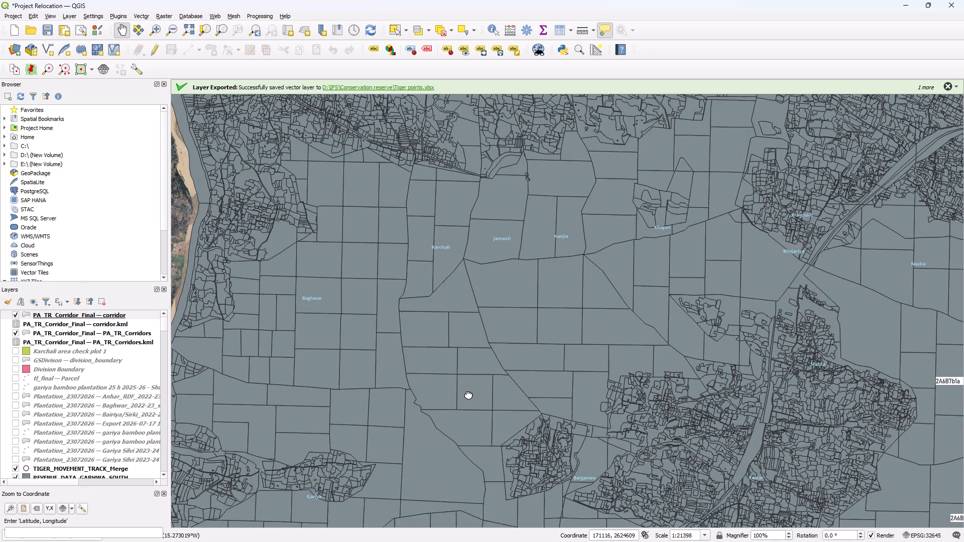
{"action": "left_click_drag", "start_coordinate": [468, 394], "coordinate": [469, 400]}
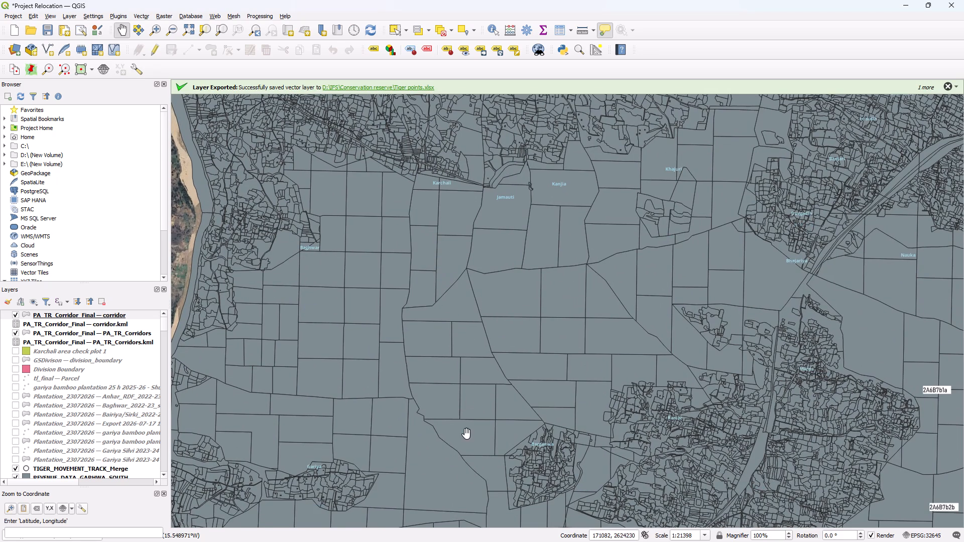
{"action": "left_click_drag", "start_coordinate": [466, 427], "coordinate": [452, 231]}
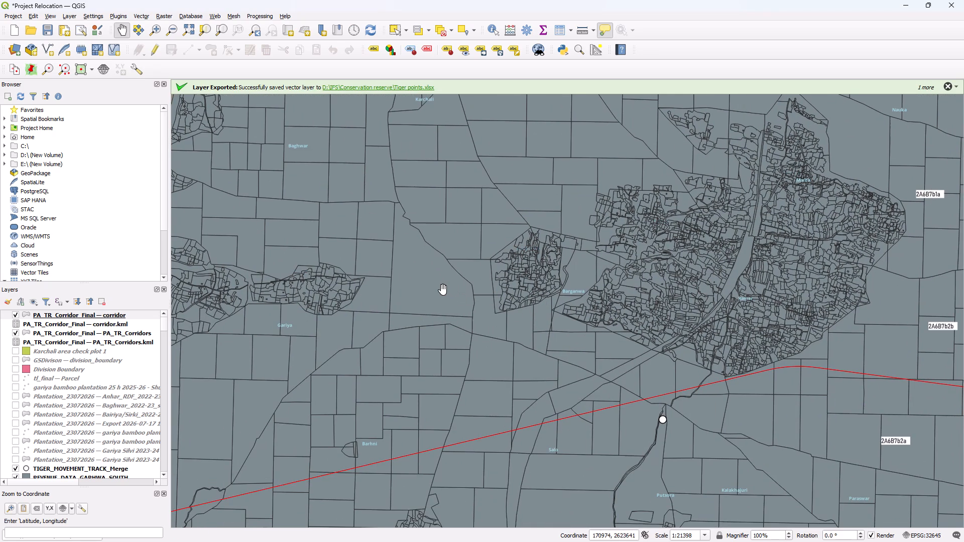
{"action": "left_click_drag", "start_coordinate": [599, 345], "coordinate": [357, 278]}
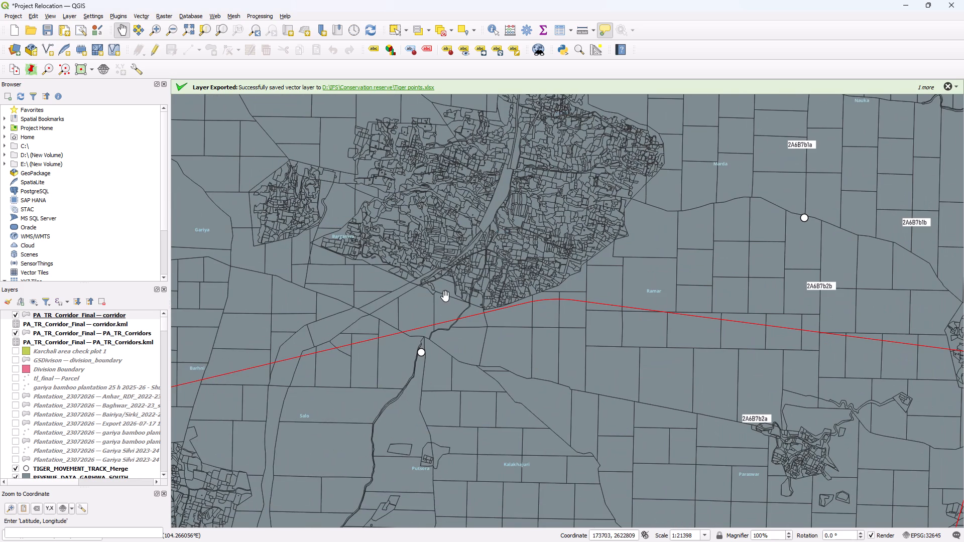
{"action": "left_click_drag", "start_coordinate": [752, 344], "coordinate": [622, 320]}
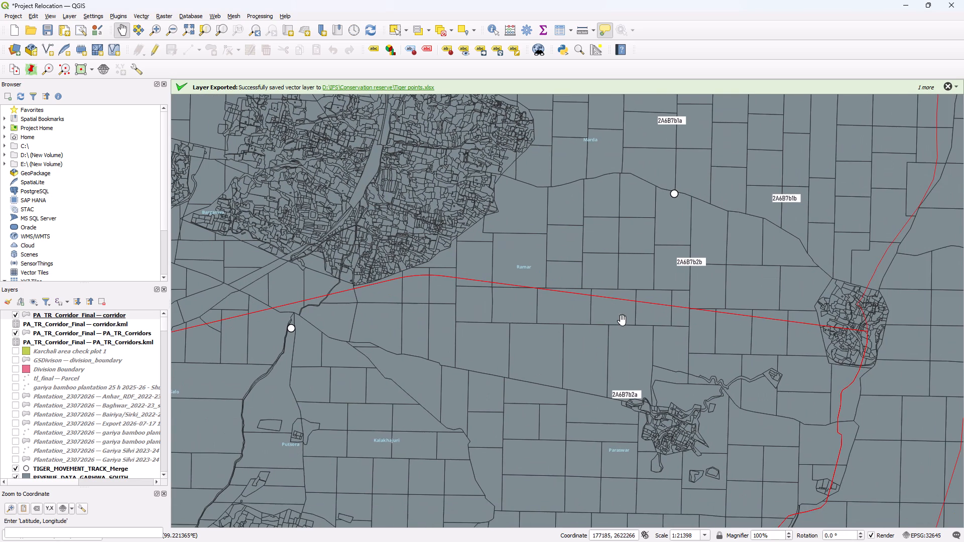
{"action": "left_click_drag", "start_coordinate": [714, 277], "coordinate": [751, 304]}
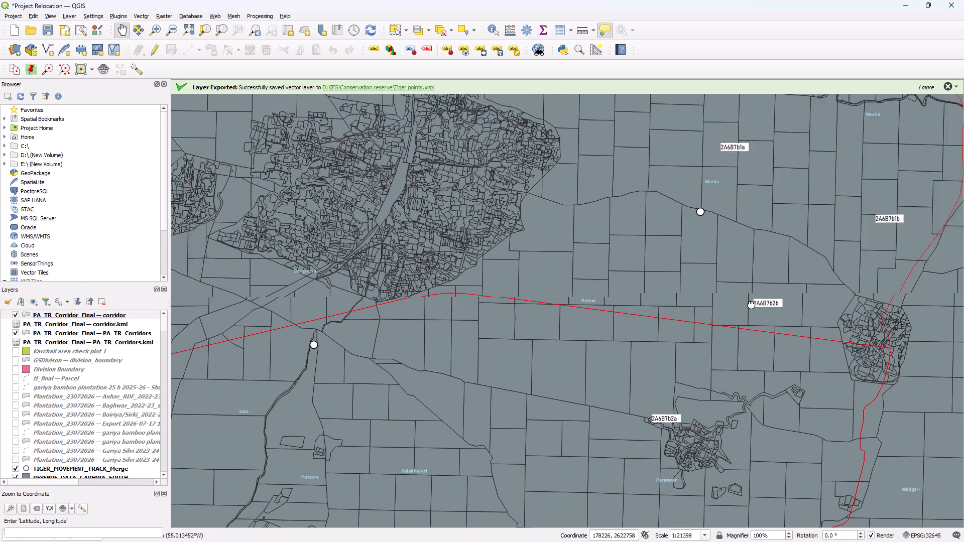
{"action": "left_click_drag", "start_coordinate": [751, 304], "coordinate": [835, 433]}
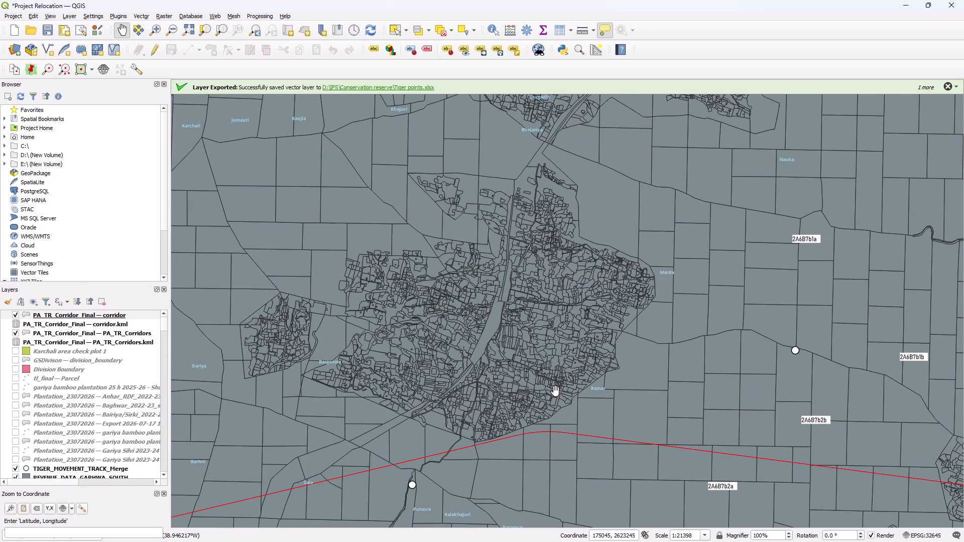
{"action": "left_click_drag", "start_coordinate": [555, 391], "coordinate": [538, 412]}
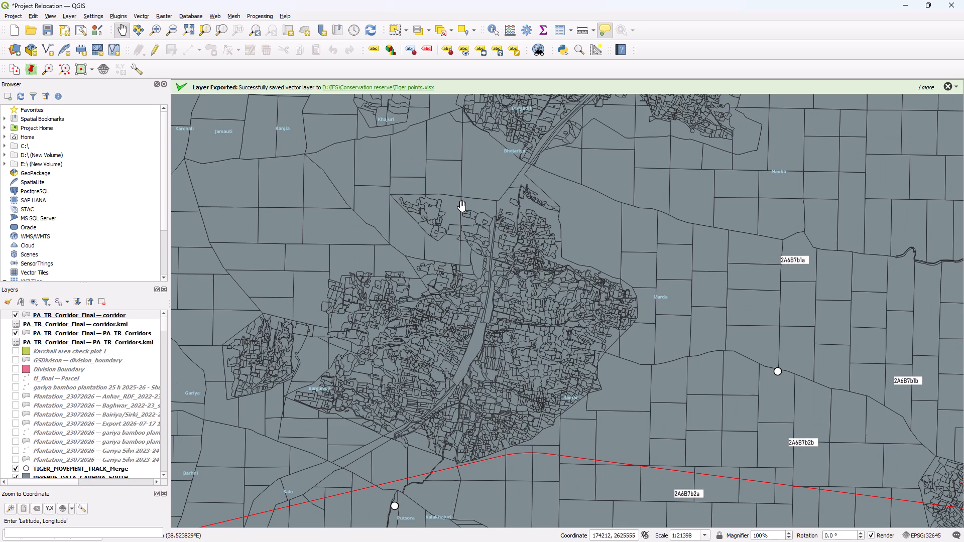
Hide the REVENUE_DATA_GARHWA_SOUTH layer to expose the satellite imagery beneath the tiger points and corridors.
{"action": "scroll", "coordinate": [53, 374], "scroll_direction": "down", "scroll_amount": 2}
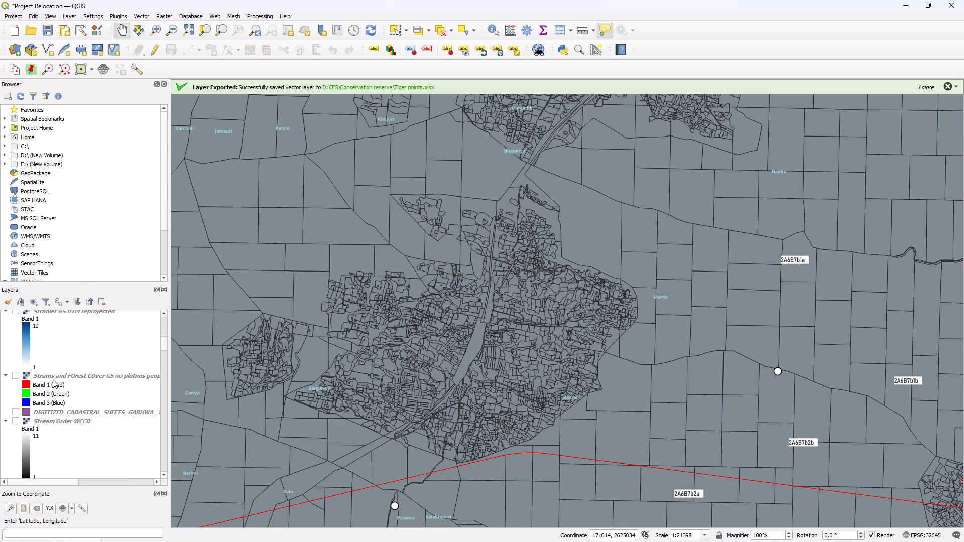
{"action": "scroll", "coordinate": [53, 379], "scroll_direction": "up", "scroll_amount": 1}
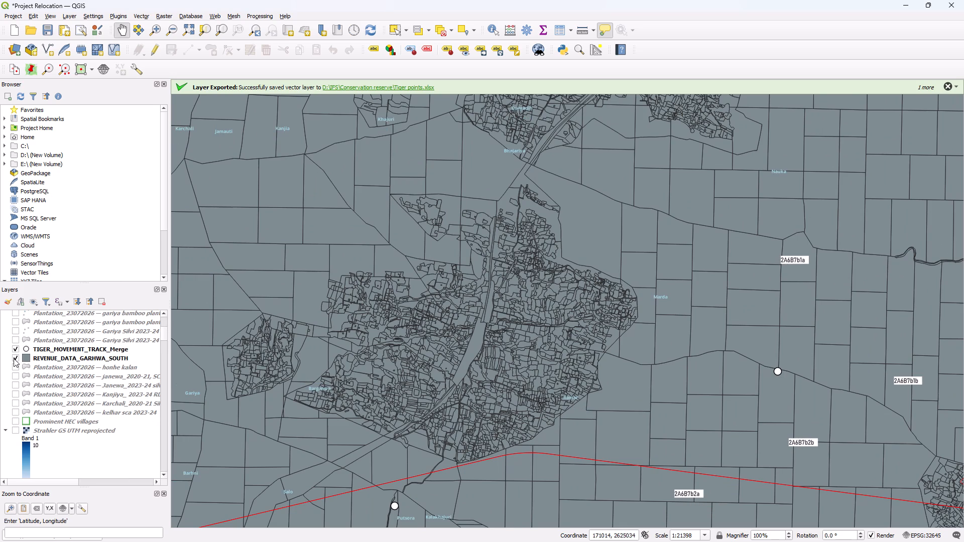
{"action": "left_click", "coordinate": [14, 358]}
Examine the forest plots, compartments 2A6B7b1a to 2A6B7b2b and tiger points along the northern corridor line, from the western river to Ramar.
{"action": "left_click_drag", "start_coordinate": [585, 375], "coordinate": [605, 297]}
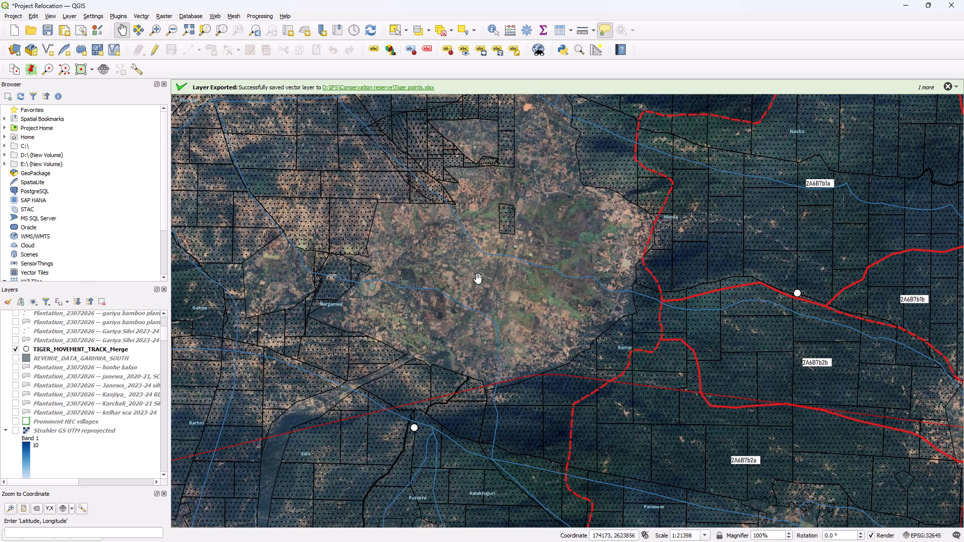
{"action": "scroll", "coordinate": [478, 279], "scroll_direction": "down", "scroll_amount": 1}
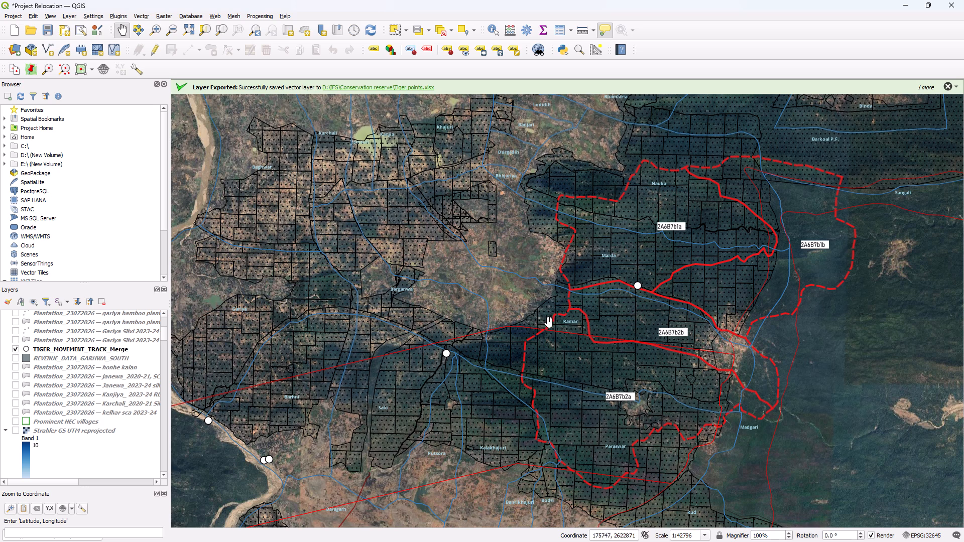
{"action": "scroll", "coordinate": [531, 322], "scroll_direction": "up", "scroll_amount": 1}
{"action": "scroll", "coordinate": [531, 322], "scroll_direction": "down", "scroll_amount": 1}
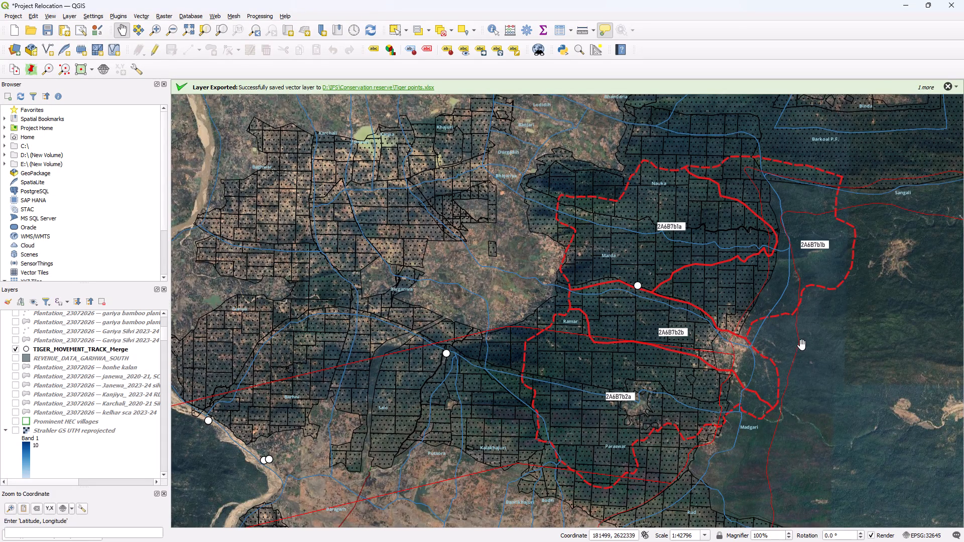
{"action": "left_click", "coordinate": [550, 281]}
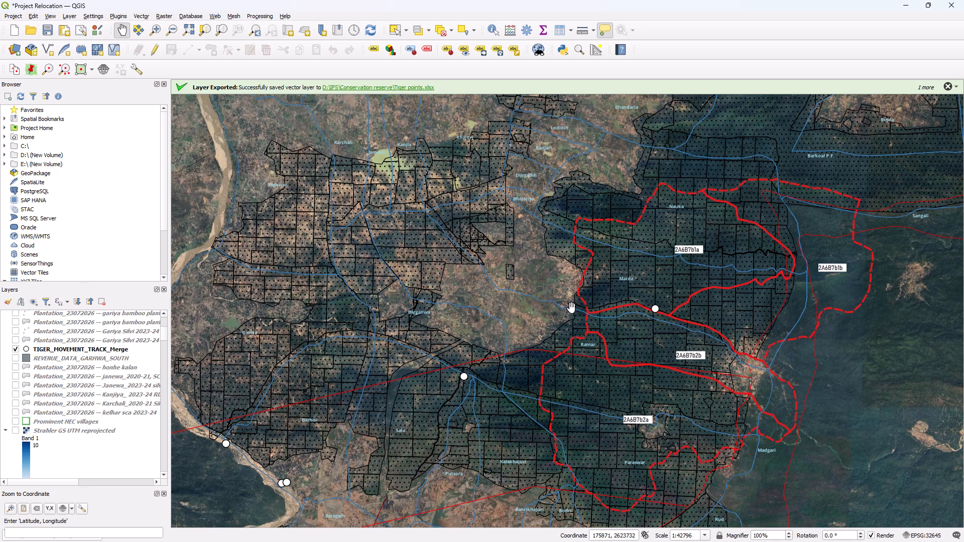
{"action": "left_click_drag", "start_coordinate": [574, 306], "coordinate": [558, 370]}
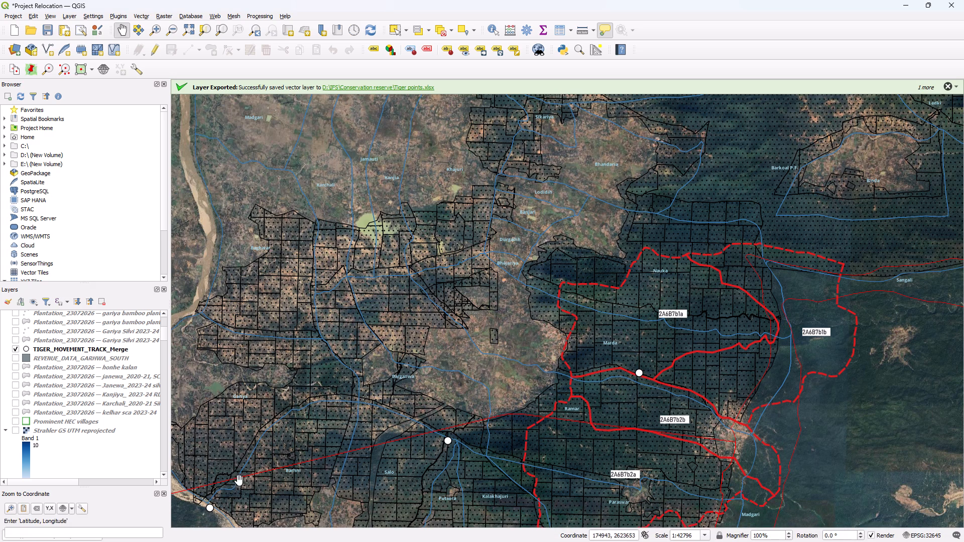
{"action": "scroll", "coordinate": [496, 378], "scroll_direction": "down", "scroll_amount": 1}
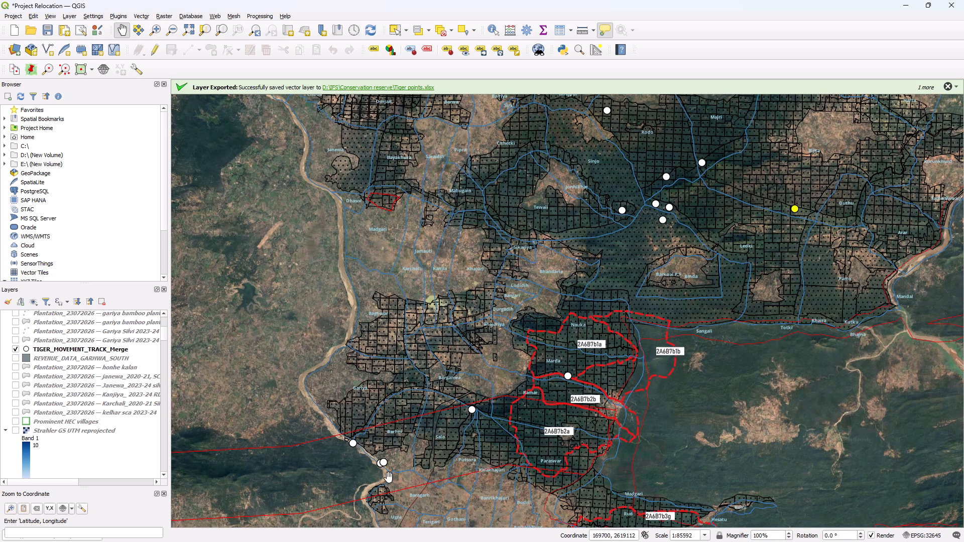
Examine the tiger points and forest cover north of Barkoal P.F., eastward to the yellow point near Duthu and the plots around Bijka.
{"action": "left_click_drag", "start_coordinate": [636, 332], "coordinate": [565, 447]}
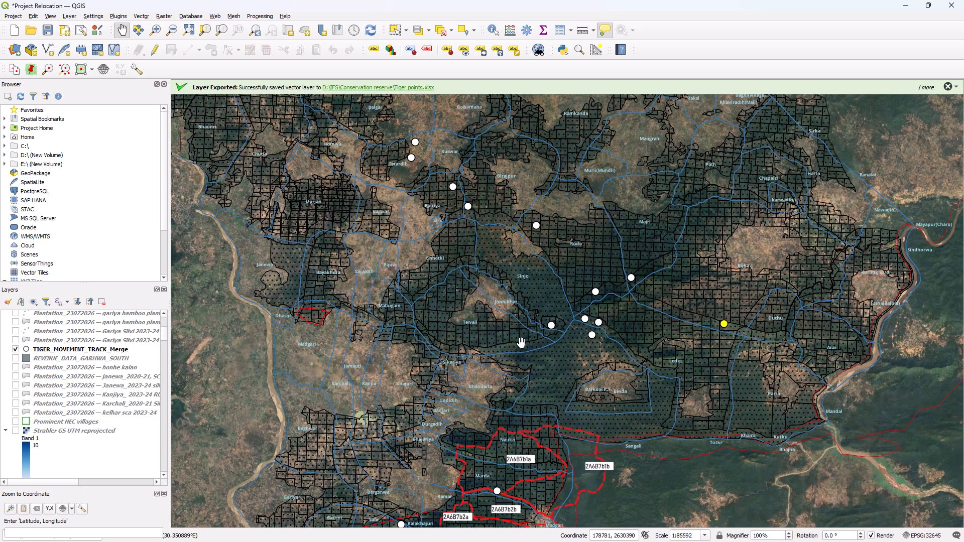
{"action": "scroll", "coordinate": [528, 346], "scroll_direction": "up", "scroll_amount": 1}
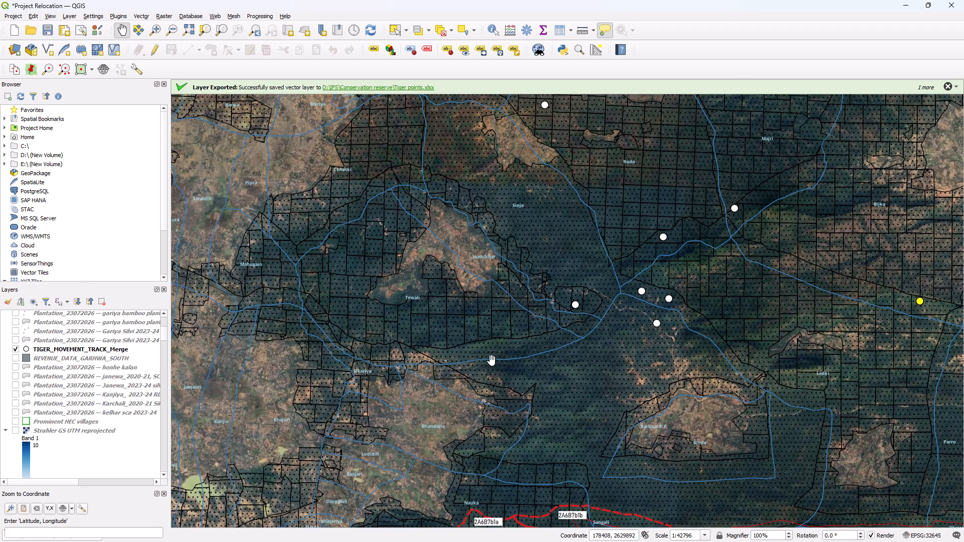
{"action": "left_click_drag", "start_coordinate": [759, 439], "coordinate": [685, 472]}
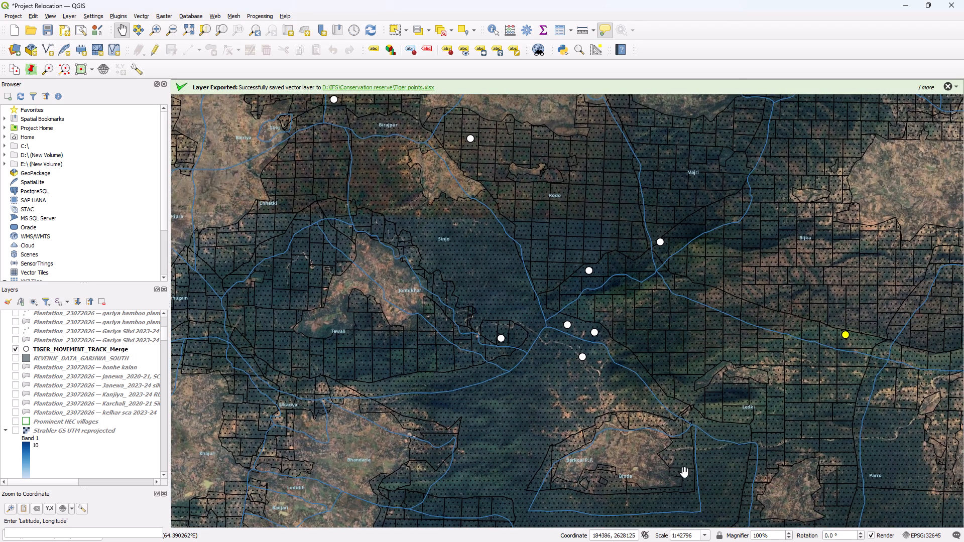
{"action": "left_click_drag", "start_coordinate": [745, 410], "coordinate": [683, 403]}
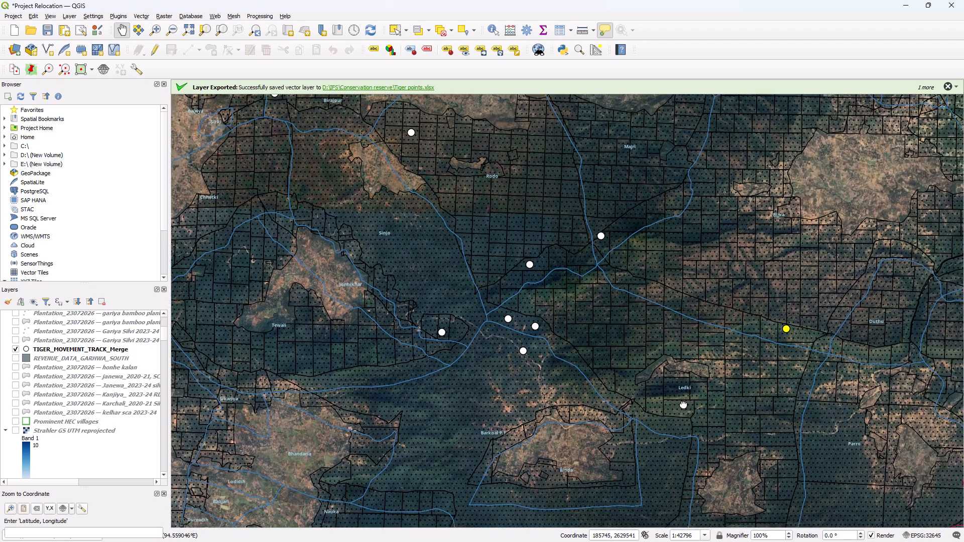
{"action": "left_click_drag", "start_coordinate": [683, 403], "coordinate": [639, 389]}
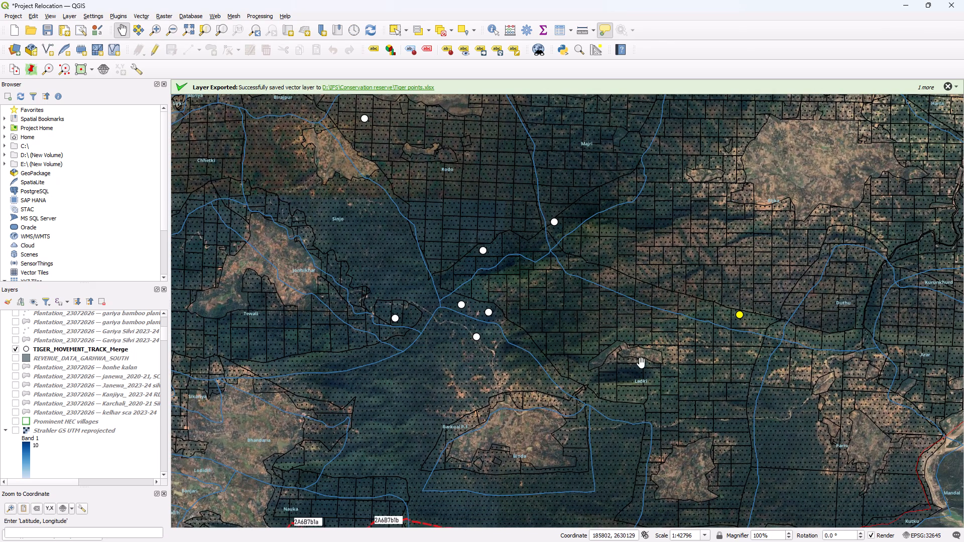
{"action": "left_click_drag", "start_coordinate": [693, 329], "coordinate": [705, 410]}
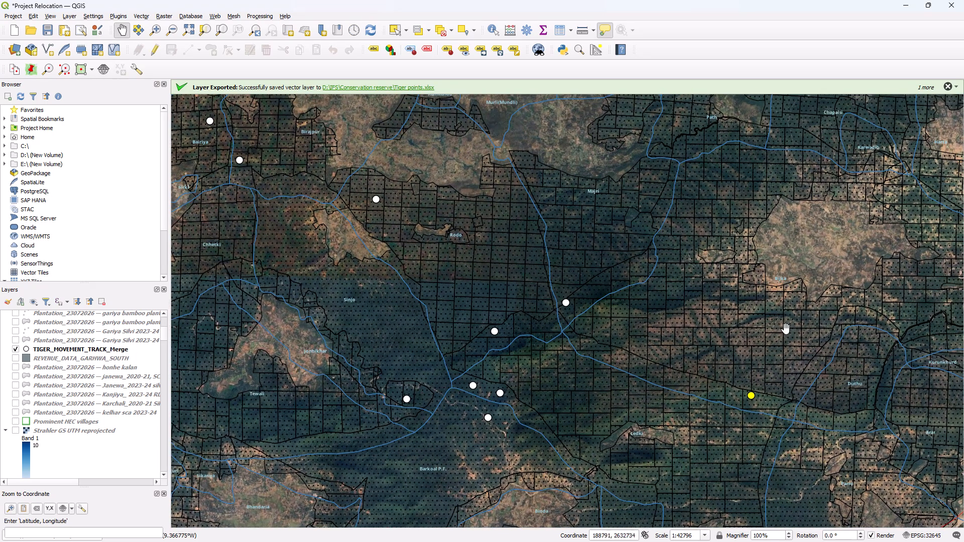
{"action": "left_click_drag", "start_coordinate": [746, 321], "coordinate": [588, 289]}
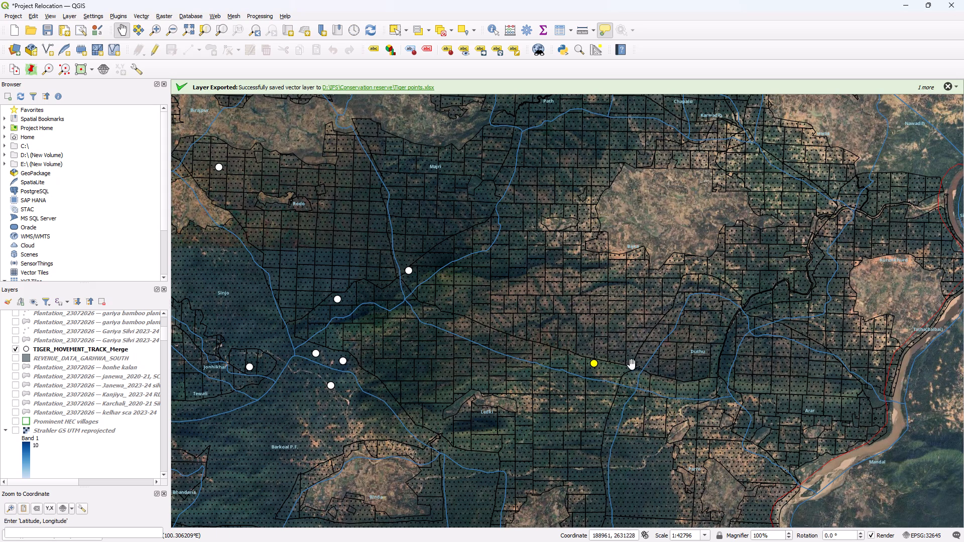
{"action": "scroll", "coordinate": [650, 336], "scroll_direction": "up", "scroll_amount": 1}
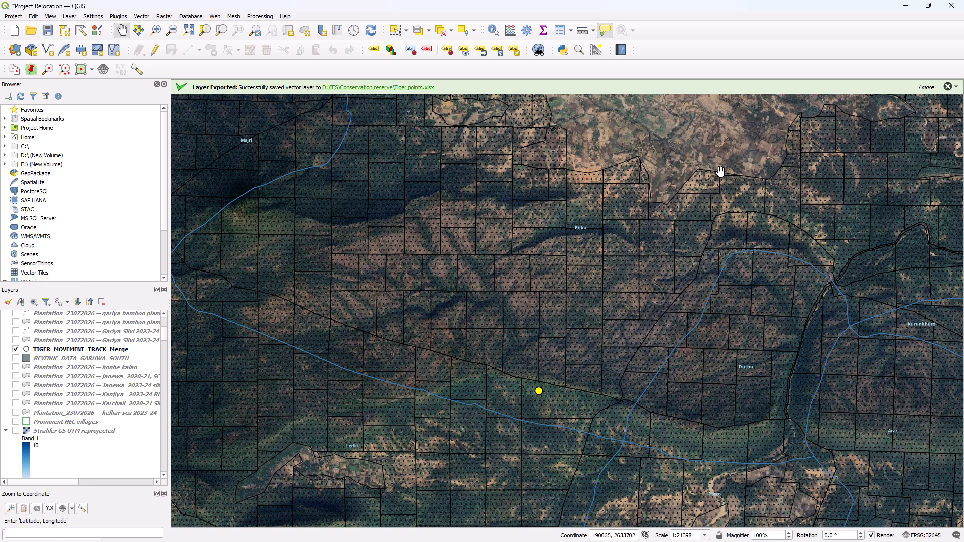
{"action": "left_click_drag", "start_coordinate": [722, 223], "coordinate": [730, 291]}
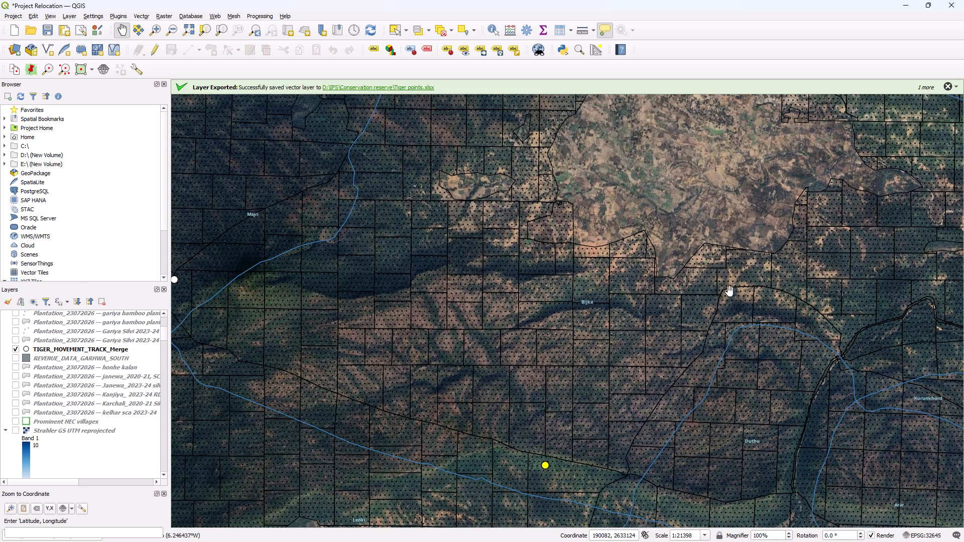
{"action": "left_click_drag", "start_coordinate": [730, 291], "coordinate": [729, 292]}
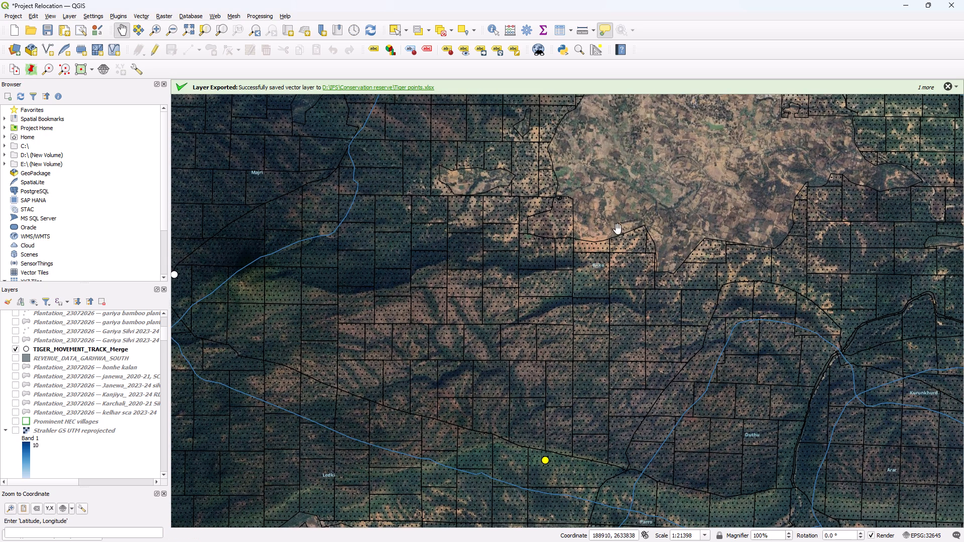
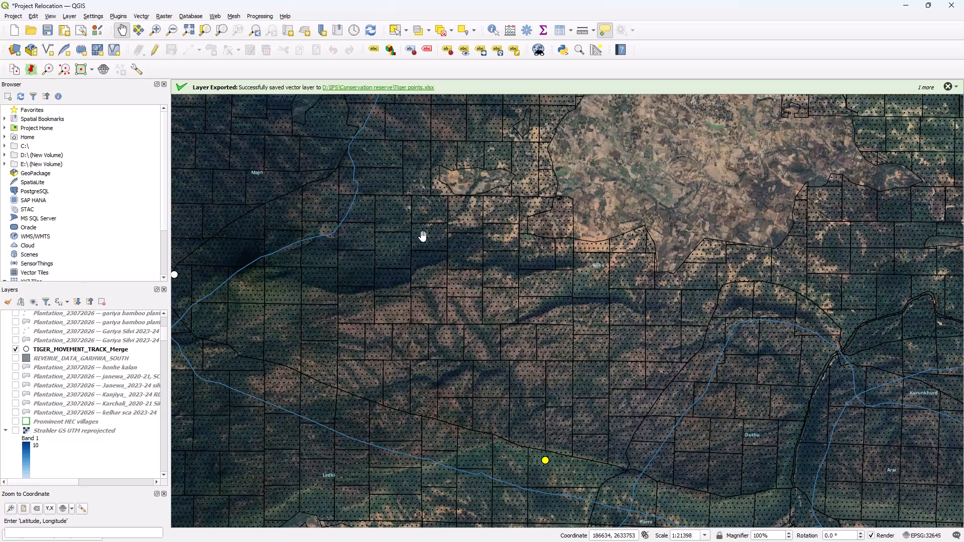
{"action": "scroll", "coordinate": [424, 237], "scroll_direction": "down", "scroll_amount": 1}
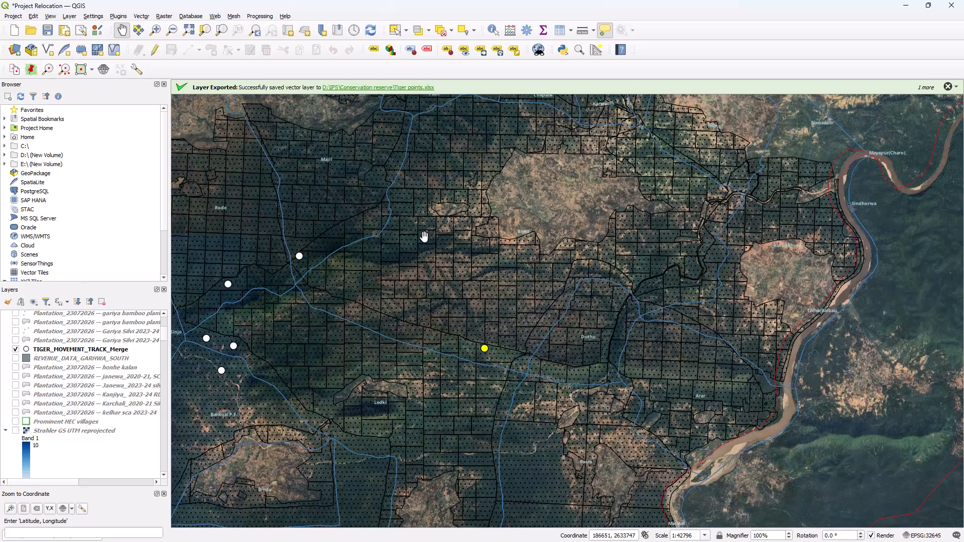
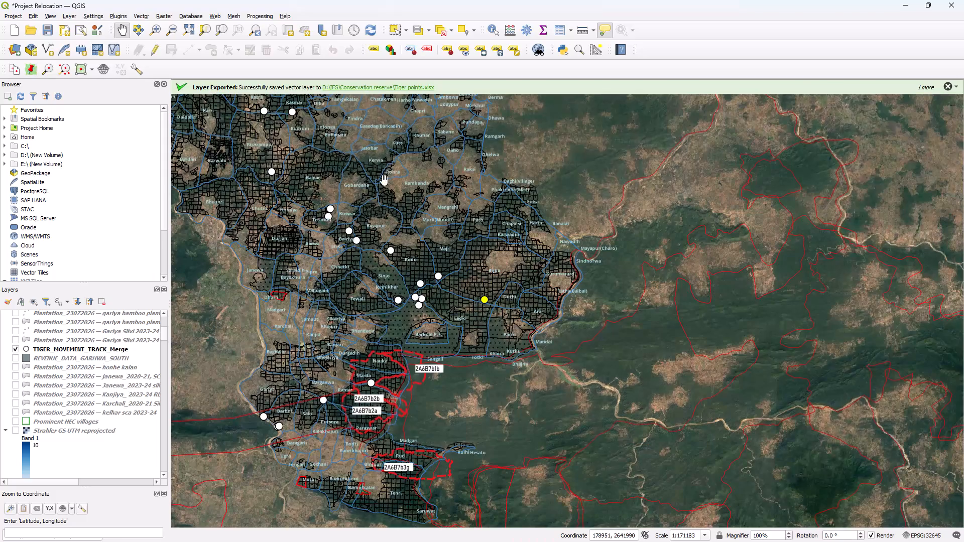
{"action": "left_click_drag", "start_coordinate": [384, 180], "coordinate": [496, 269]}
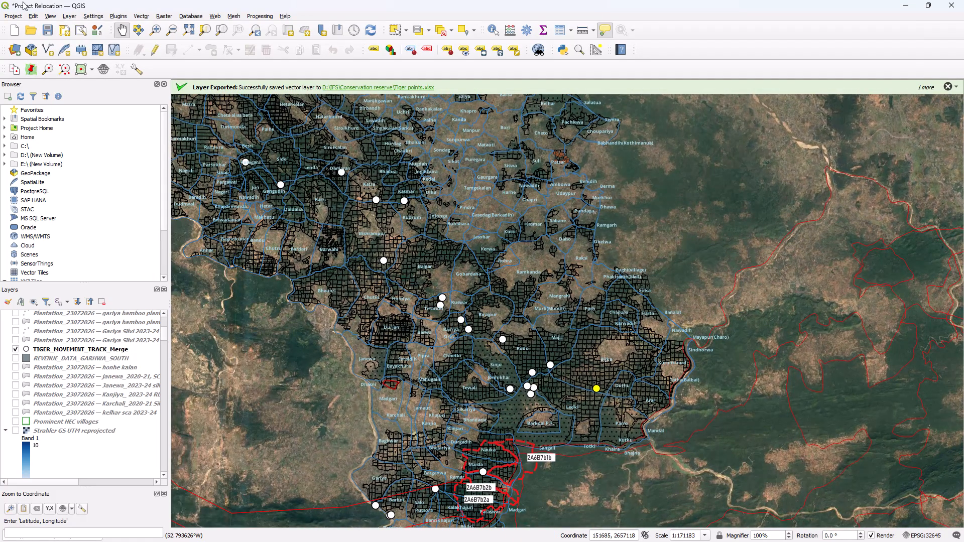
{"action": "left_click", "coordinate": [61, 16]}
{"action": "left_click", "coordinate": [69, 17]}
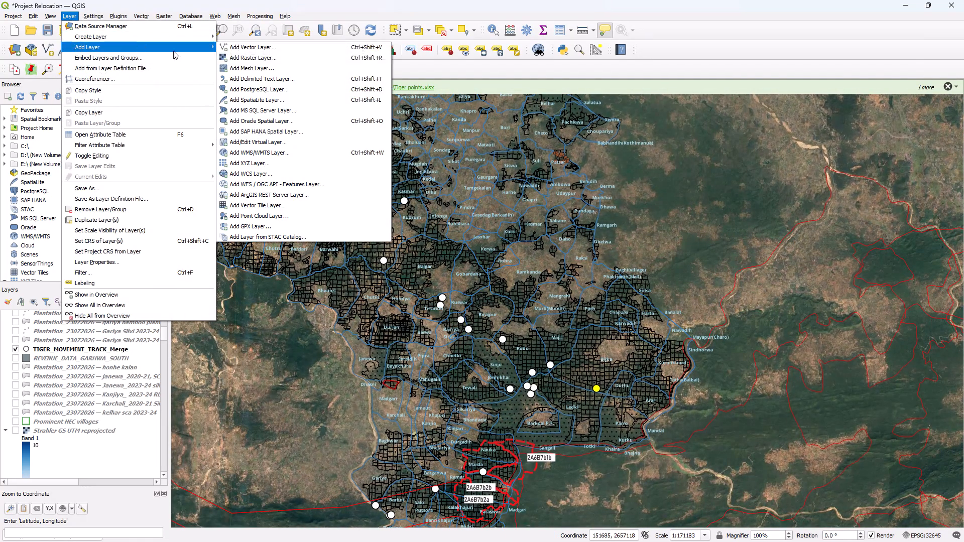
Switch from the map project to the Conservation reserve folder in File Explorer.
{"action": "key", "text": "alt+Tab"}
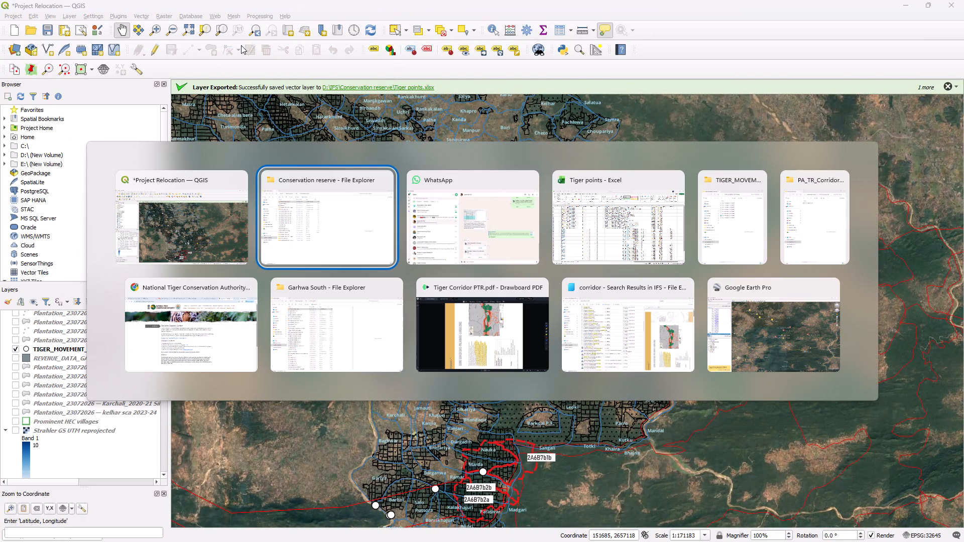
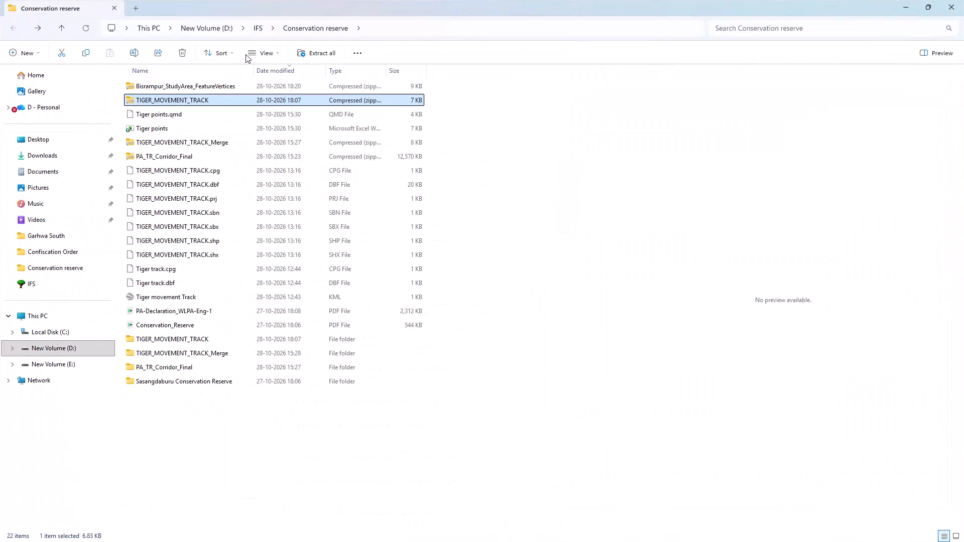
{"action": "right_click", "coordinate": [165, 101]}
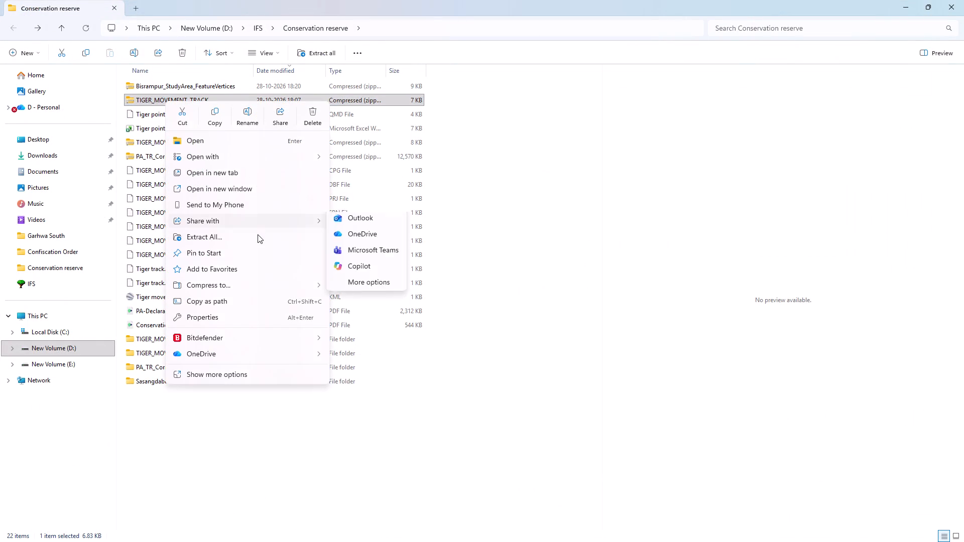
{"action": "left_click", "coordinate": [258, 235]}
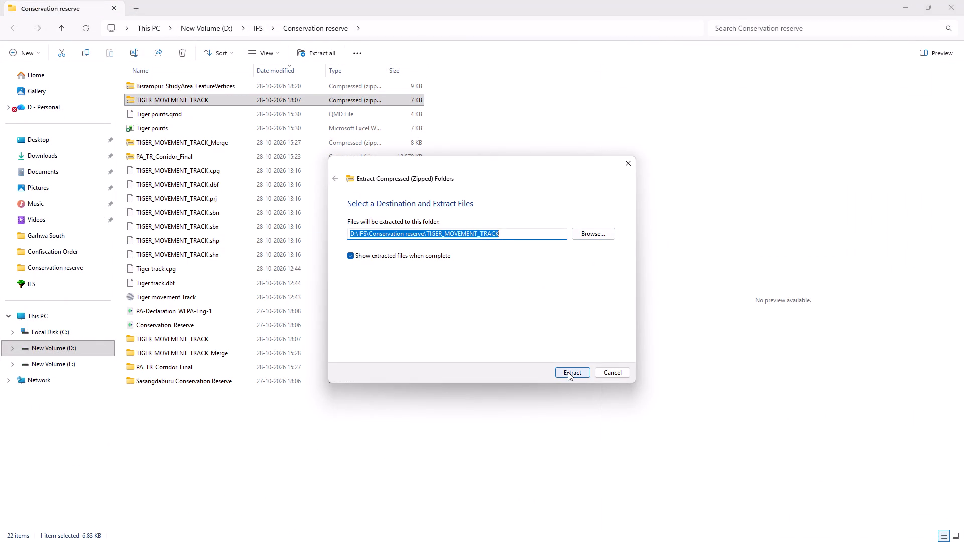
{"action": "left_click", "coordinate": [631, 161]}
Switch from the Conservation reserve folder to WhatsApp.
{"action": "key", "text": "alt+Tab"}
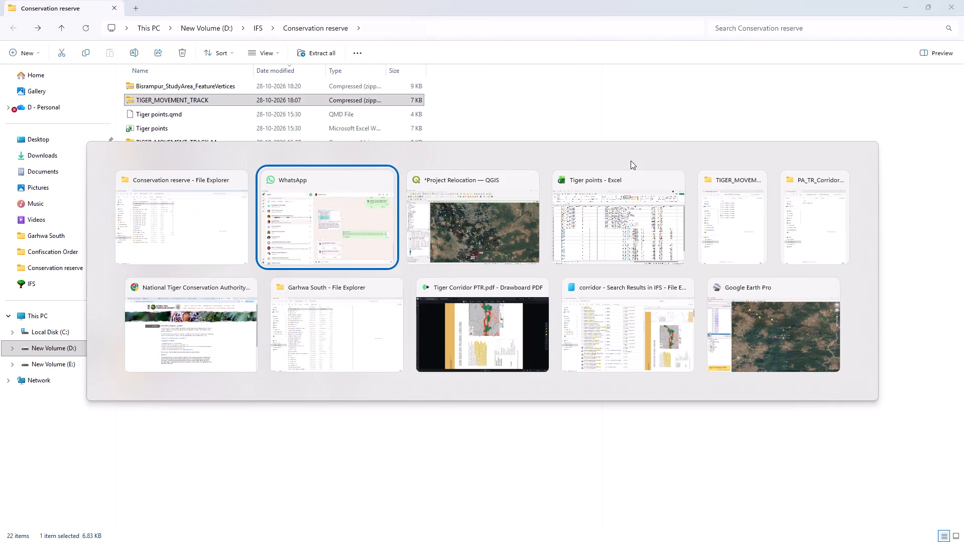
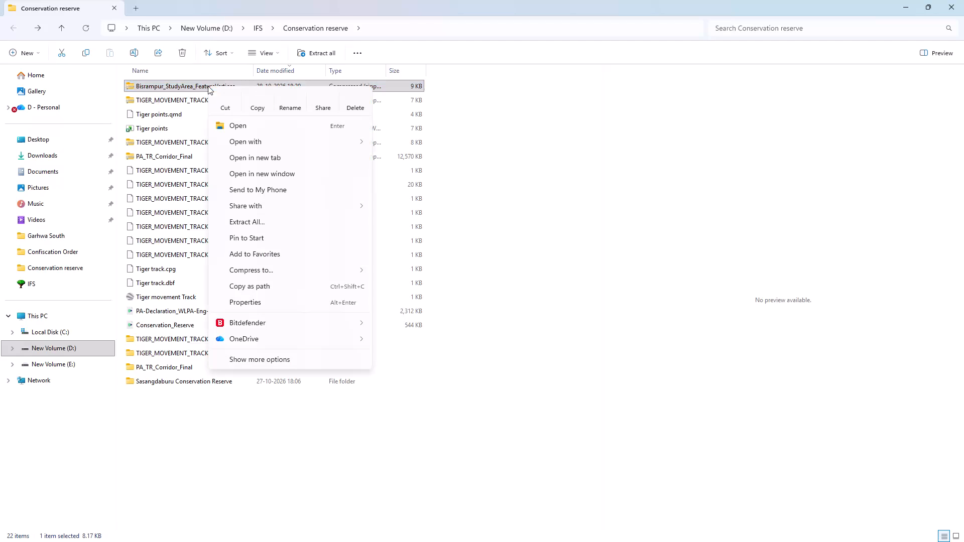
Extract the Bisrampur_StudyArea_FeatureVertices archive directly into D:\IFS\Conservation reserve.
{"action": "left_click", "coordinate": [263, 217]}
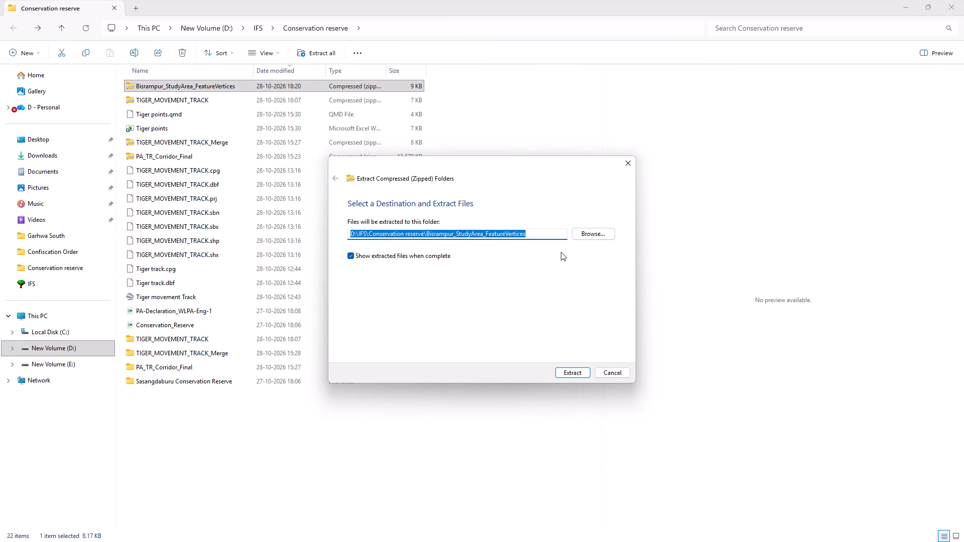
{"action": "left_click", "coordinate": [585, 237]}
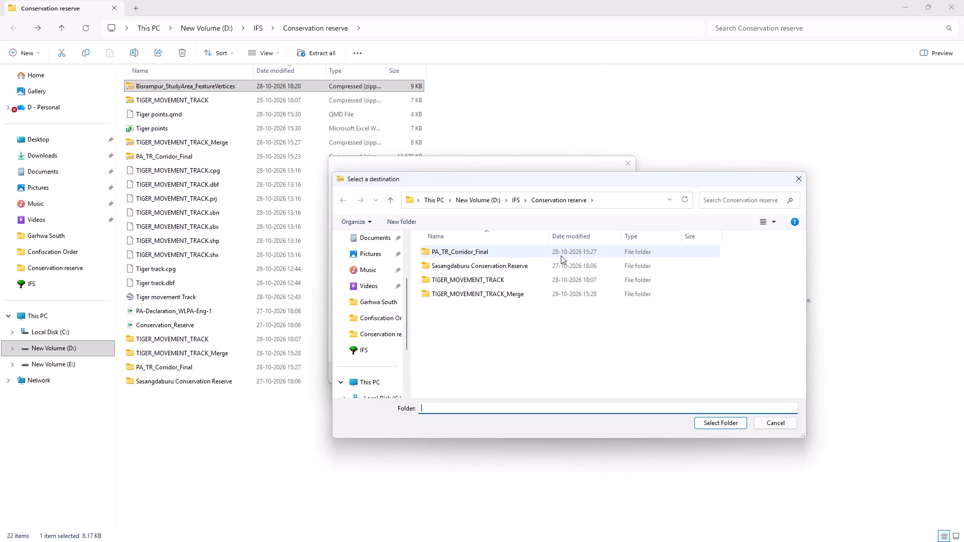
{"action": "left_click", "coordinate": [708, 422]}
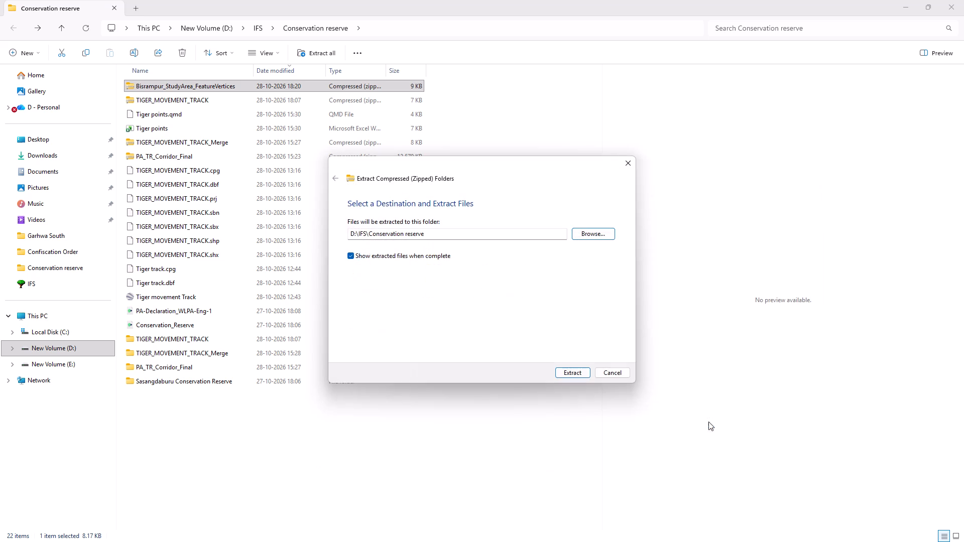
{"action": "left_click", "coordinate": [569, 370]}
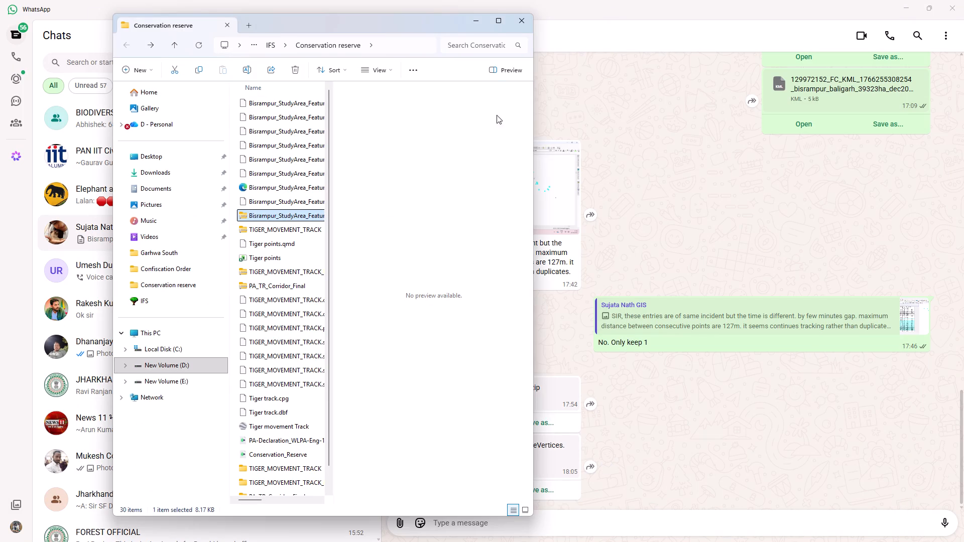
{"action": "left_click", "coordinate": [495, 22]}
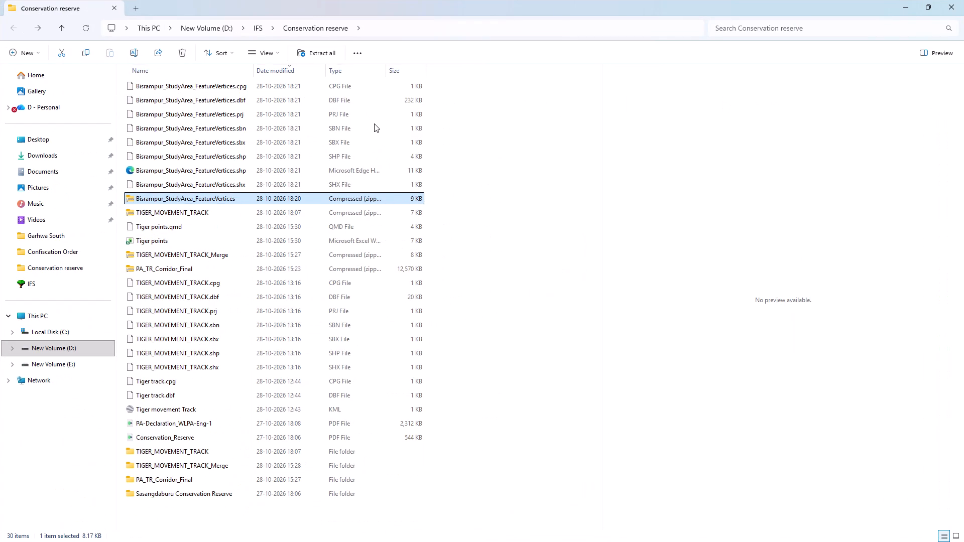
Switch to QGIS and add Bisrampur_StudyArea_FeatureVertices.shp from the Conservation reserve folder as a vector layer in Project Relocation.
{"action": "key", "text": "alt+Tab"}
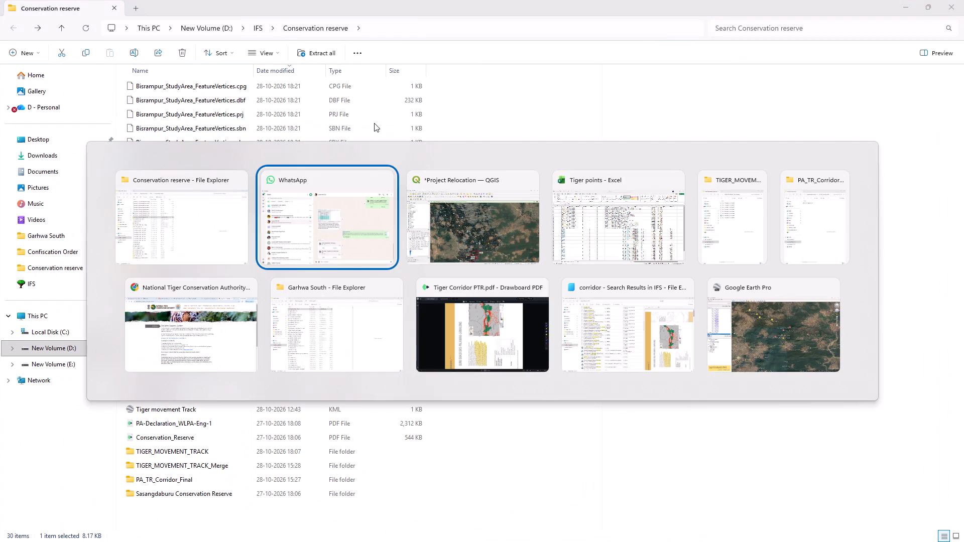
{"action": "key", "text": "alt+Tab"}
{"action": "left_click", "coordinate": [76, 19]}
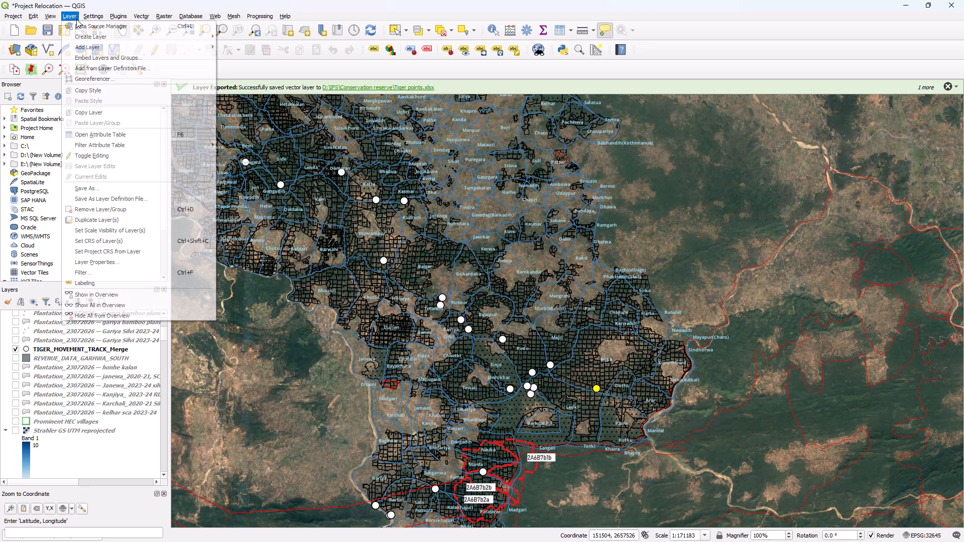
{"action": "left_click", "coordinate": [306, 50]}
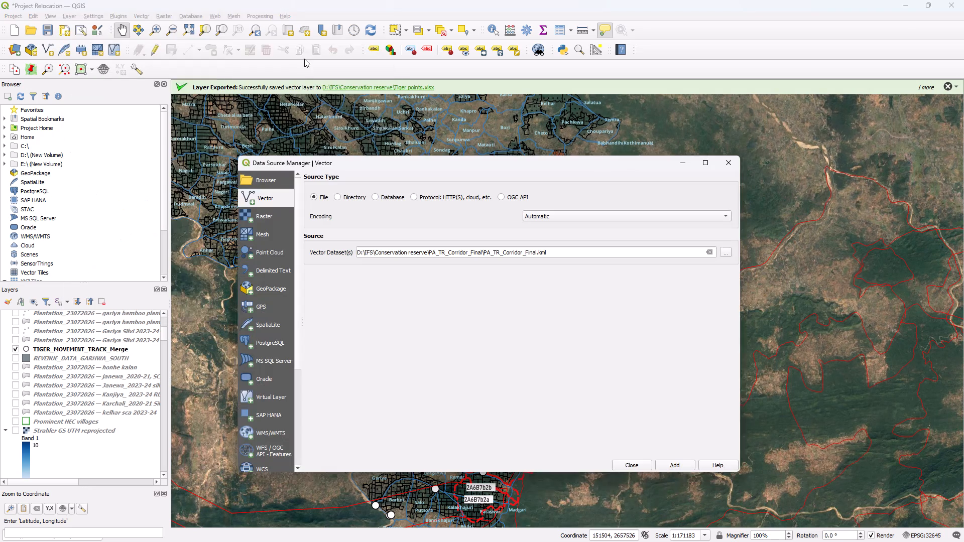
{"action": "left_click", "coordinate": [732, 253]}
{"action": "left_click", "coordinate": [730, 251]}
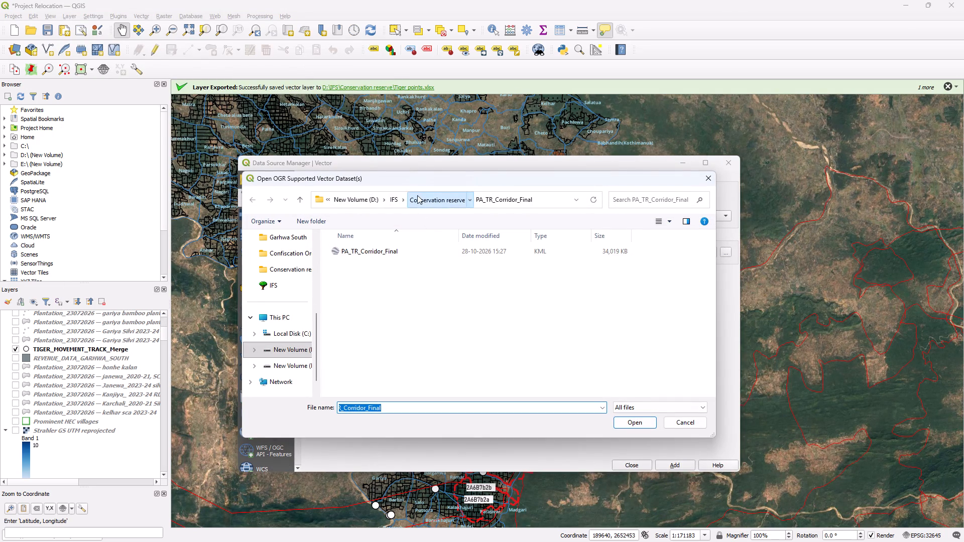
{"action": "left_click", "coordinate": [417, 195]}
{"action": "scroll", "coordinate": [408, 274], "scroll_direction": "down", "scroll_amount": 1}
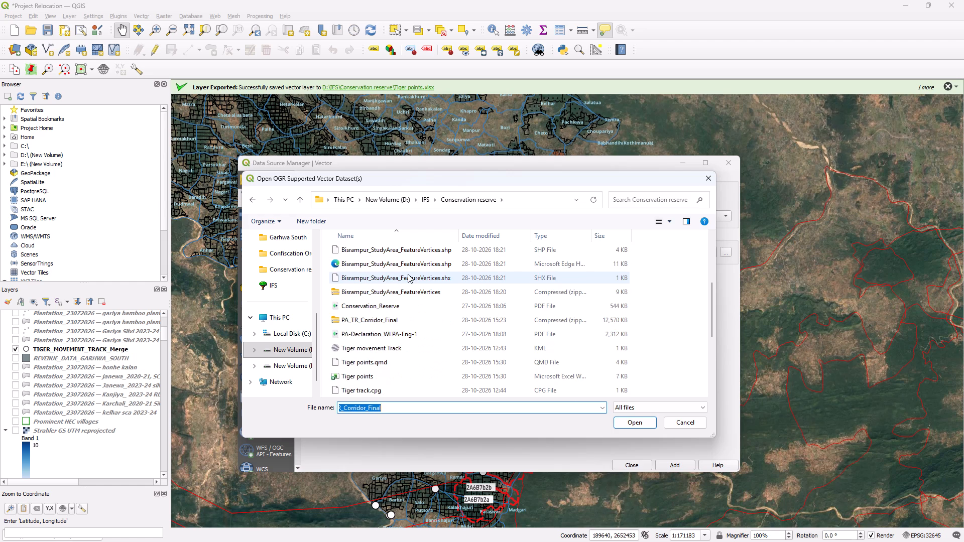
{"action": "scroll", "coordinate": [403, 316], "scroll_direction": "down", "scroll_amount": 4}
{"action": "scroll", "coordinate": [403, 316], "scroll_direction": "up", "scroll_amount": 6}
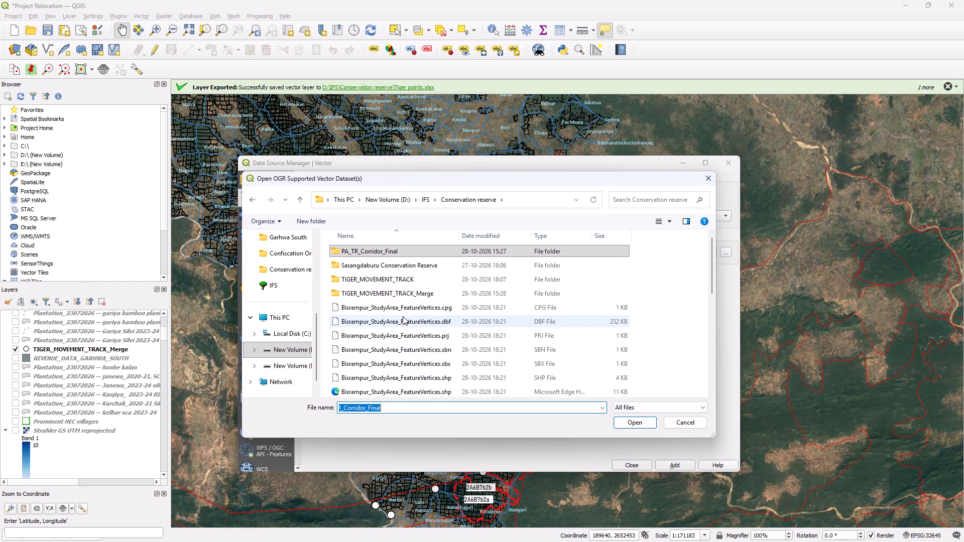
{"action": "scroll", "coordinate": [403, 316], "scroll_direction": "down", "scroll_amount": 1}
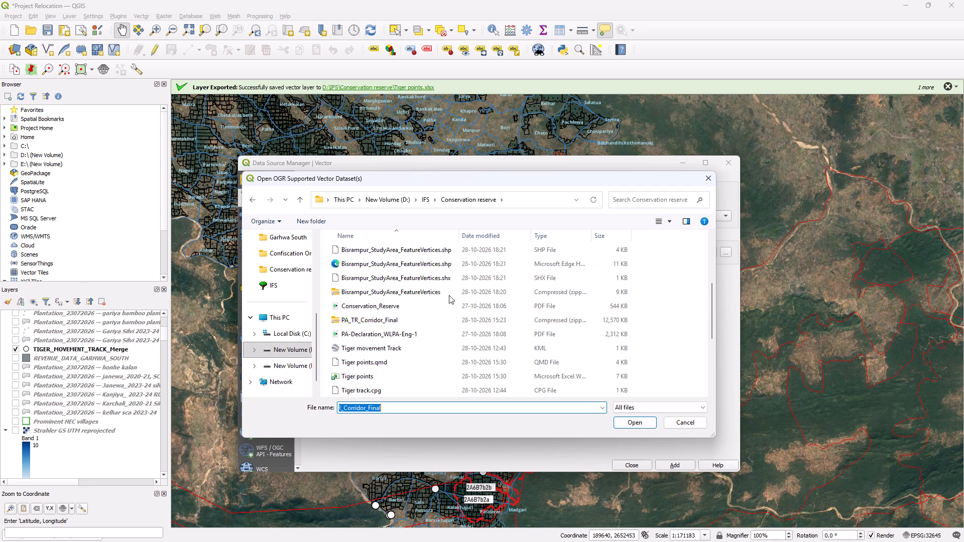
{"action": "scroll", "coordinate": [454, 276], "scroll_direction": "up", "scroll_amount": 1}
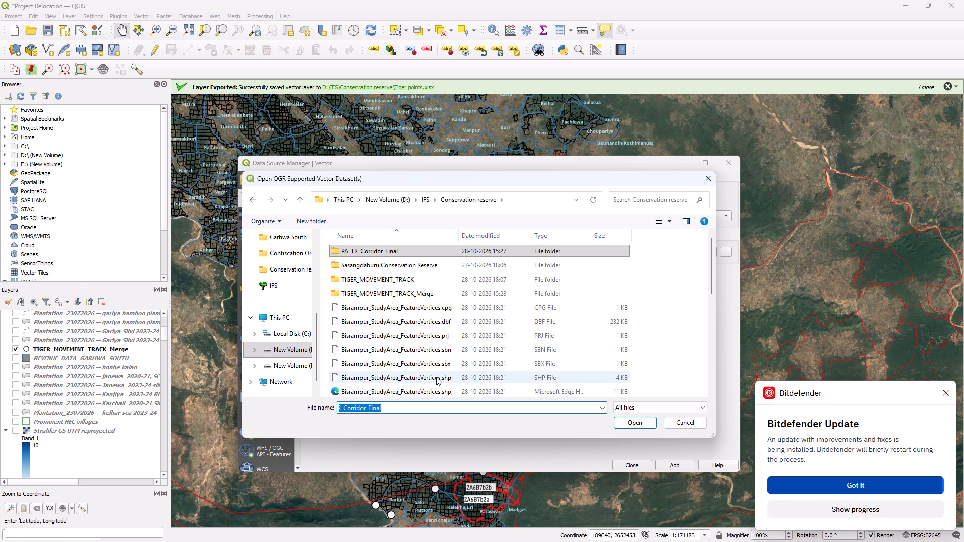
{"action": "left_click", "coordinate": [438, 377]}
{"action": "left_click", "coordinate": [642, 421]}
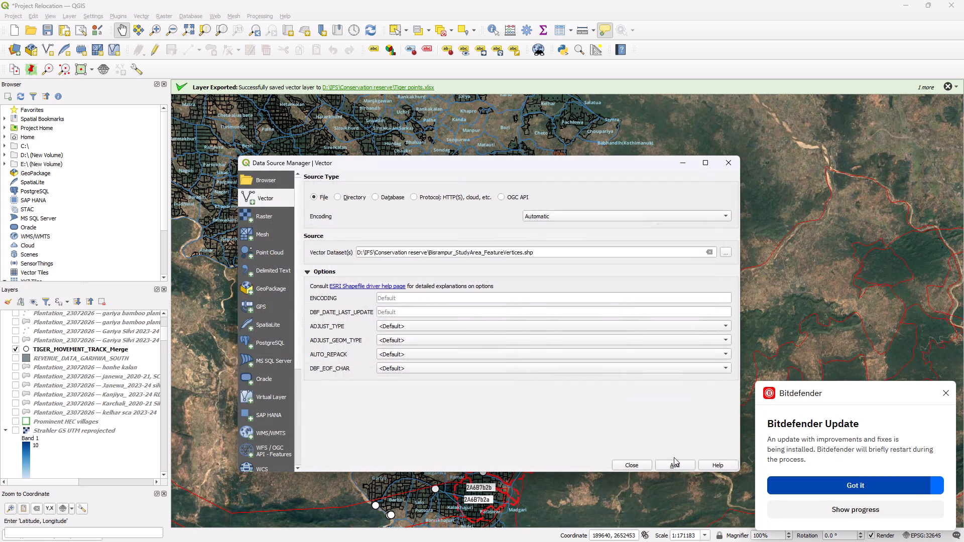
{"action": "left_click", "coordinate": [676, 462]}
{"action": "left_click", "coordinate": [641, 464]}
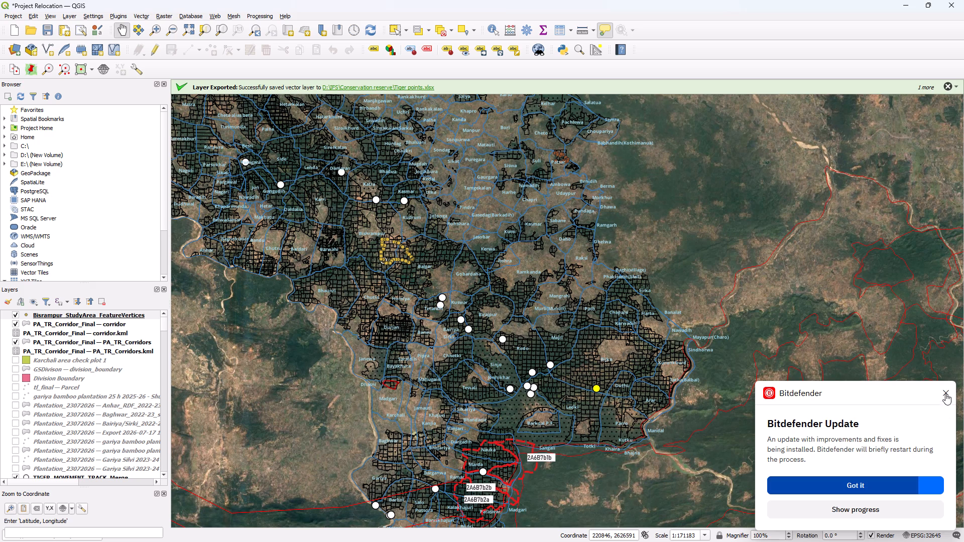
{"action": "left_click", "coordinate": [945, 389]}
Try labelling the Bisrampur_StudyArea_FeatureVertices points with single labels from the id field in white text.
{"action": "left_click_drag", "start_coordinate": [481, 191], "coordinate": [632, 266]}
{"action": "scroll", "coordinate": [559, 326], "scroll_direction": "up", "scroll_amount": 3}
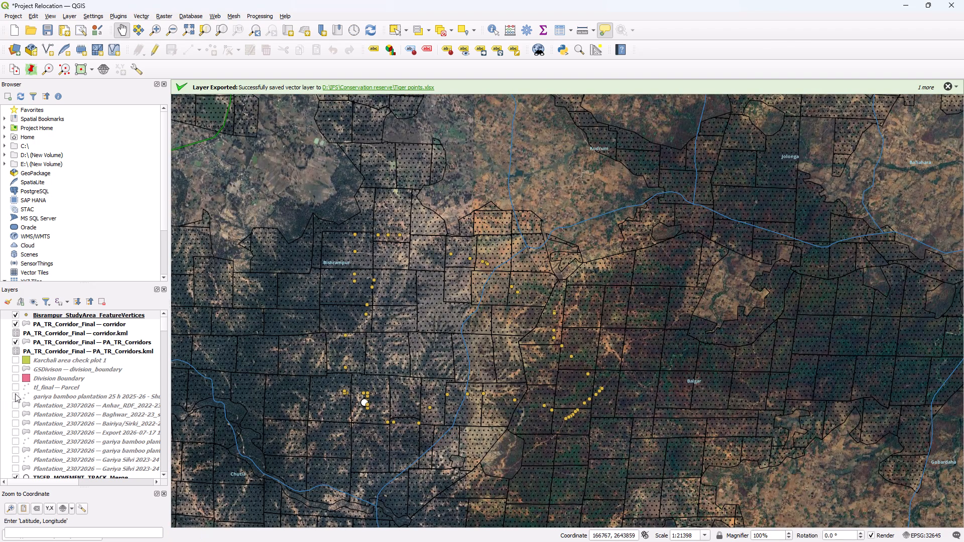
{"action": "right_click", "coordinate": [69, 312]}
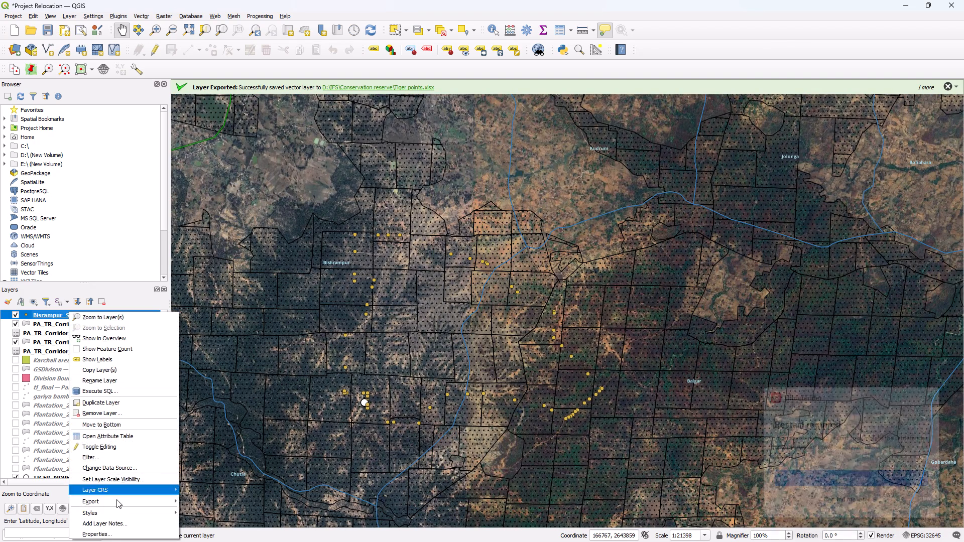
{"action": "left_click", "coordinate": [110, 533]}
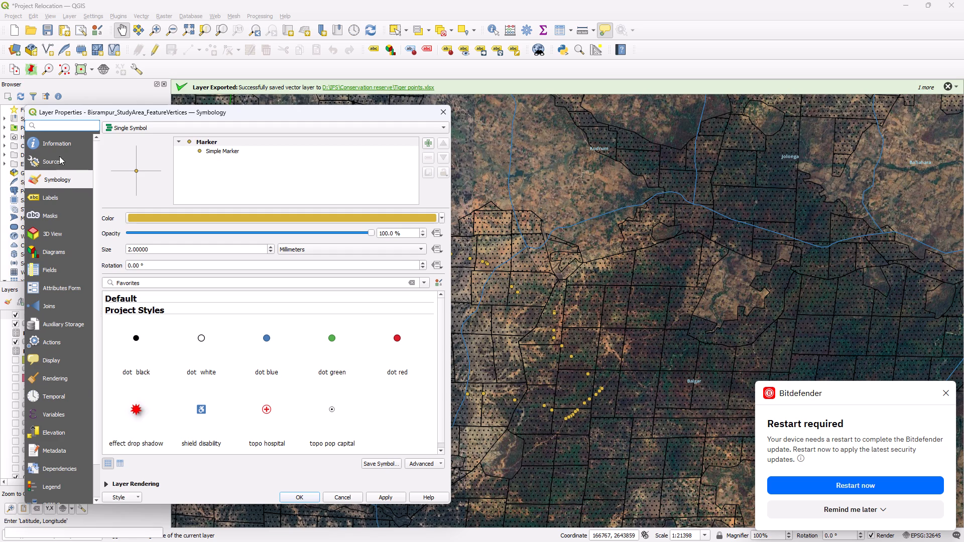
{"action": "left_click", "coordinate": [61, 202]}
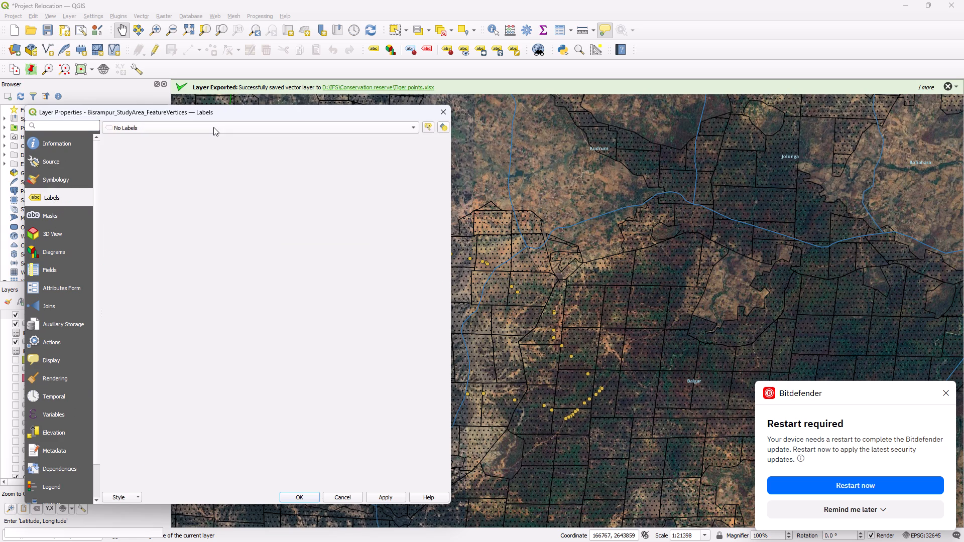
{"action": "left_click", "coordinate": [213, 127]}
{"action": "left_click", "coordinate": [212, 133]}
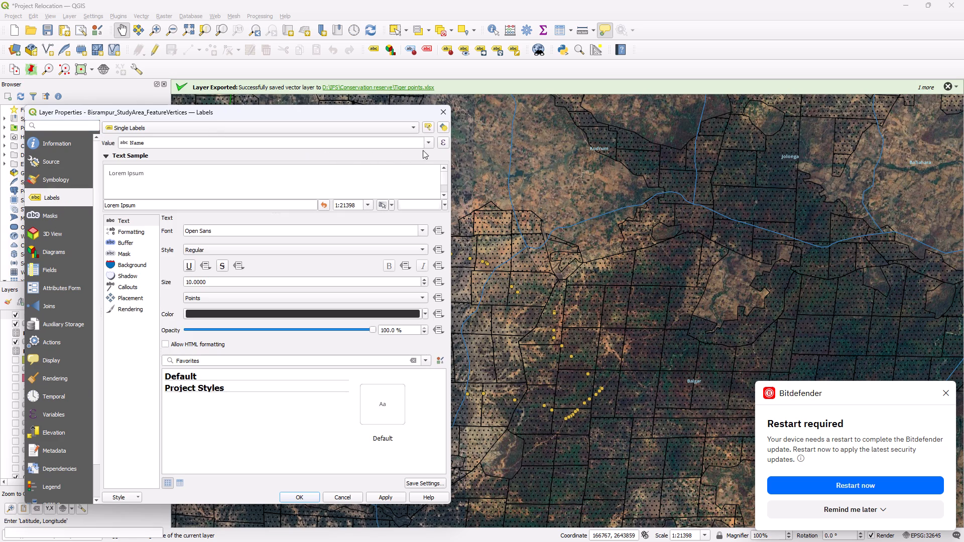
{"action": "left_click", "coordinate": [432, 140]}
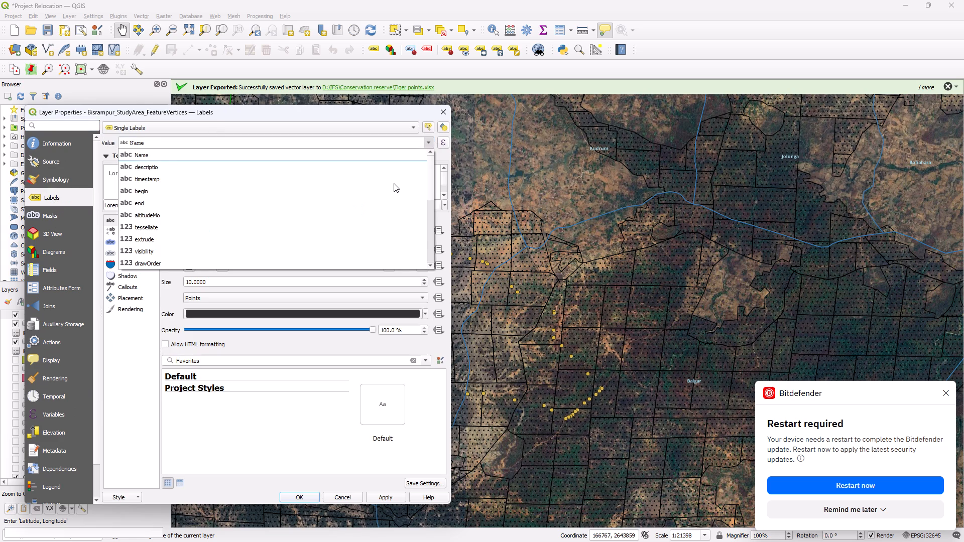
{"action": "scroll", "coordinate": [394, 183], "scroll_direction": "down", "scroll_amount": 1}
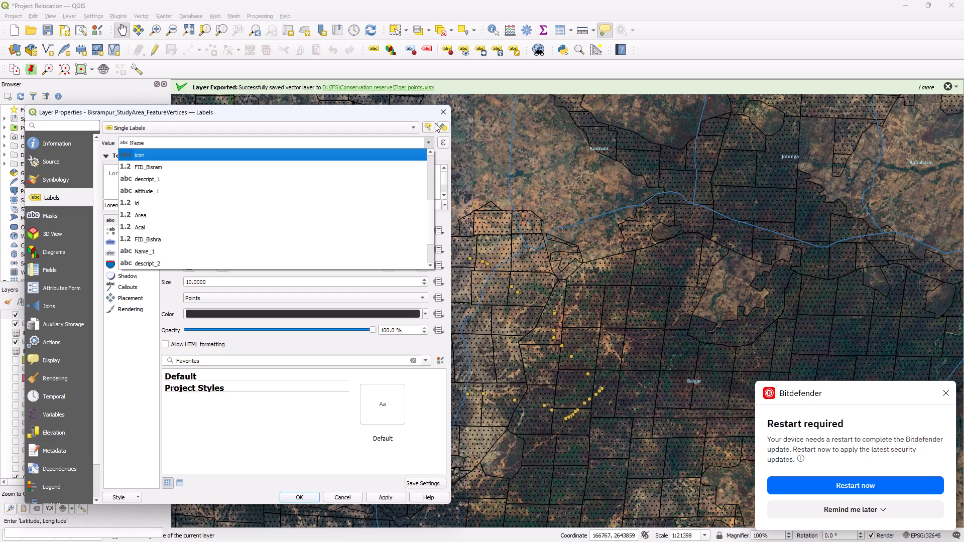
Label the Bisrampur_StudyArea_FeatureVertices points with single labels from the id field in white text and apply the labelling.
{"action": "left_click", "coordinate": [443, 115]}
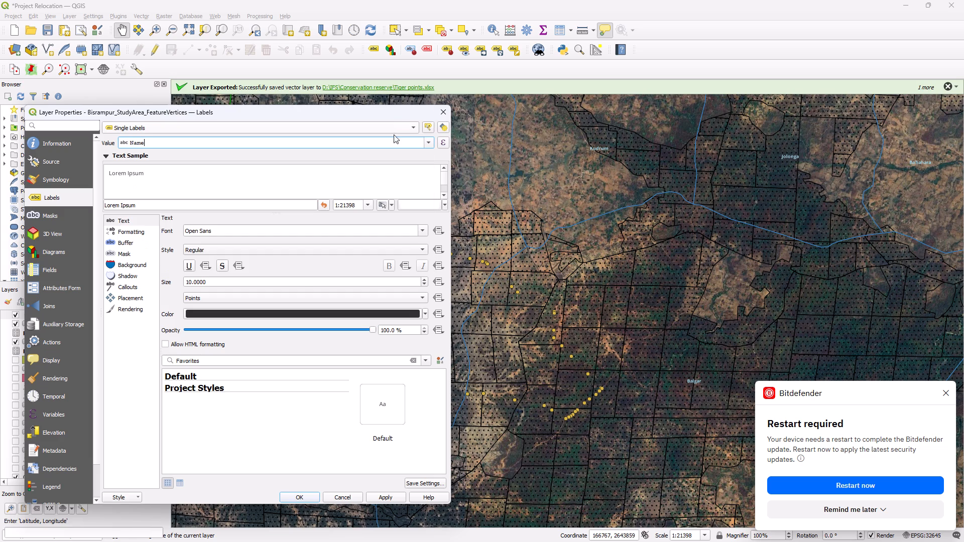
{"action": "left_click", "coordinate": [428, 144]}
{"action": "scroll", "coordinate": [281, 213], "scroll_direction": "down", "scroll_amount": 2}
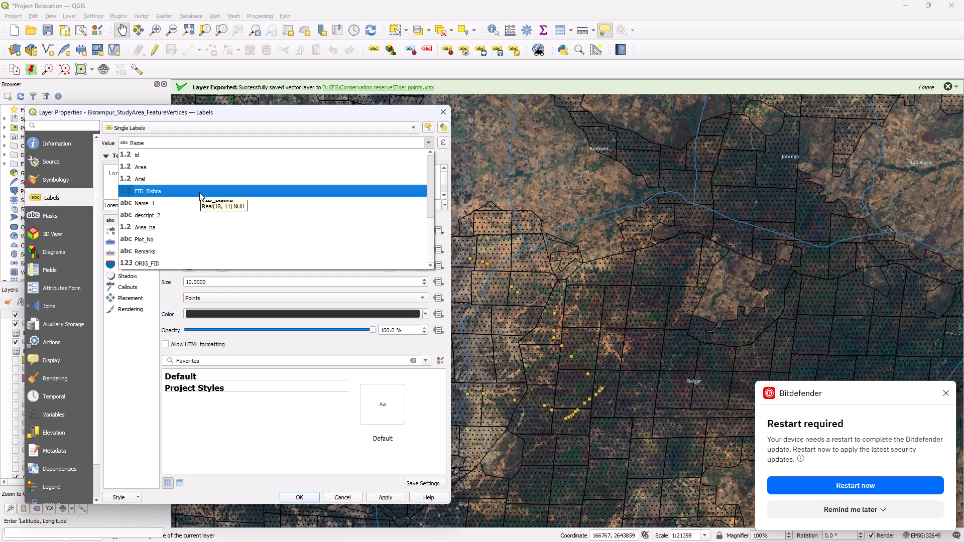
{"action": "scroll", "coordinate": [199, 192], "scroll_direction": "up", "scroll_amount": 4}
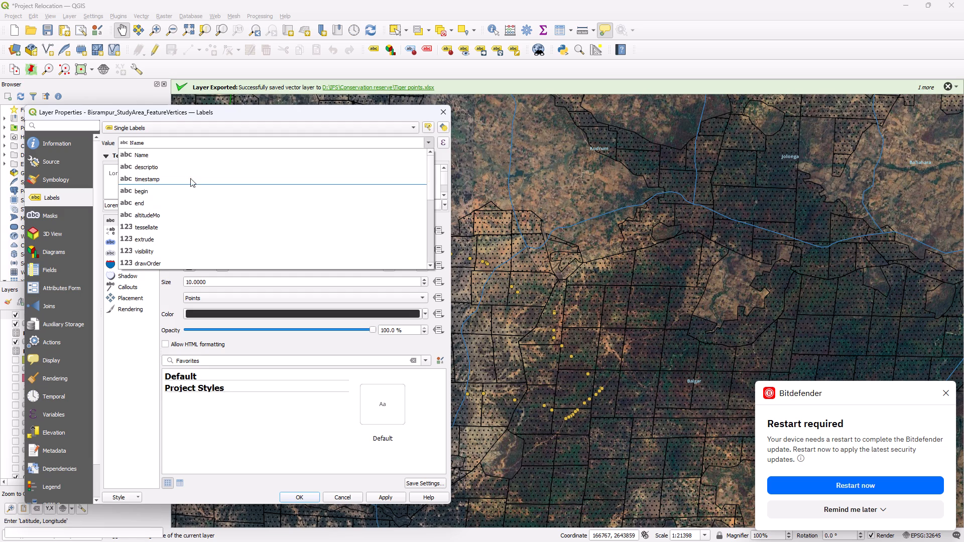
{"action": "scroll", "coordinate": [172, 248], "scroll_direction": "down", "scroll_amount": 1}
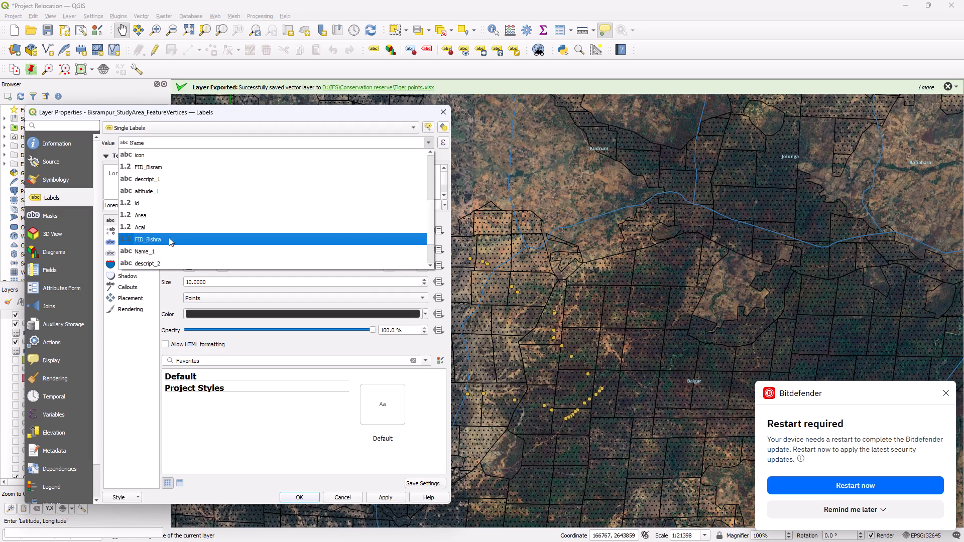
{"action": "left_click", "coordinate": [191, 164]}
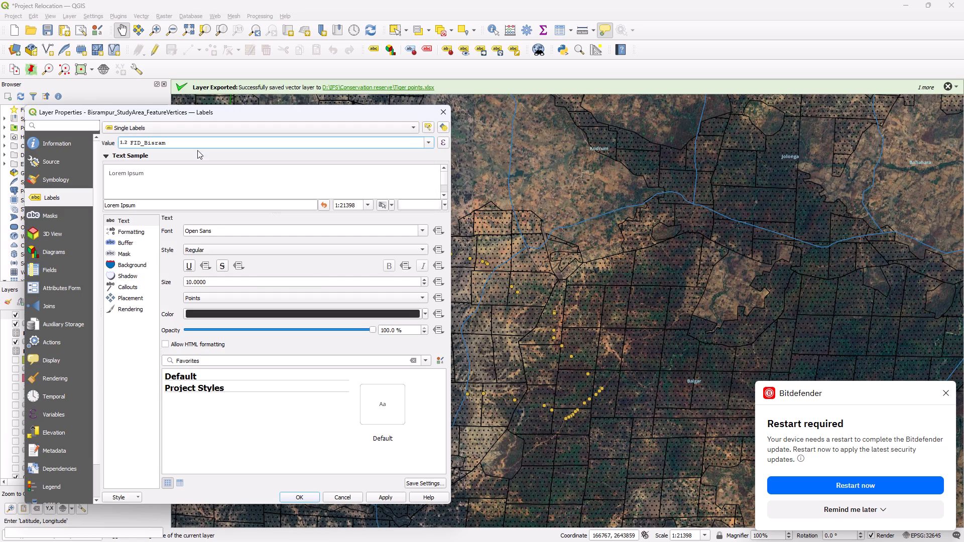
{"action": "left_click", "coordinate": [429, 144]}
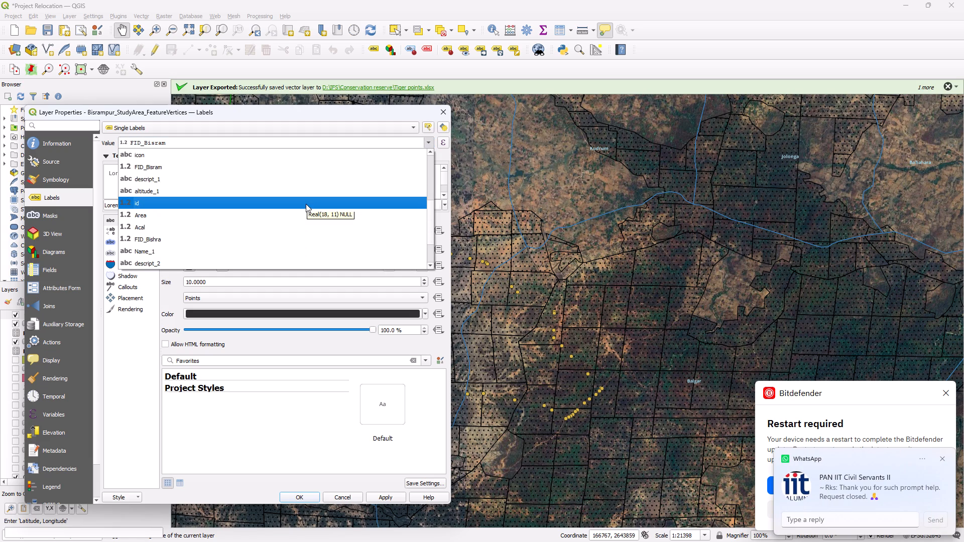
{"action": "left_click", "coordinate": [306, 204]}
{"action": "right_click", "coordinate": [306, 204]}
{"action": "left_click", "coordinate": [338, 428]}
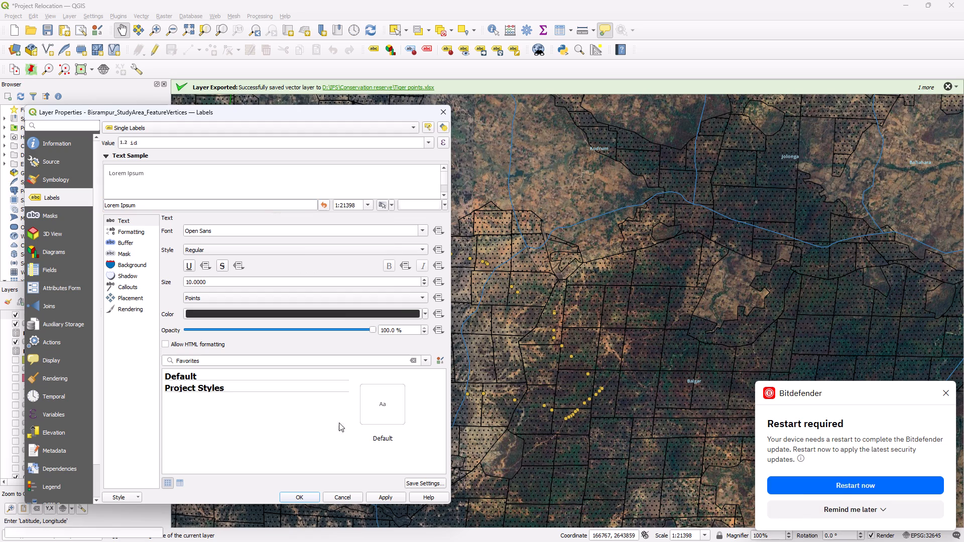
{"action": "left_click", "coordinate": [425, 315]}
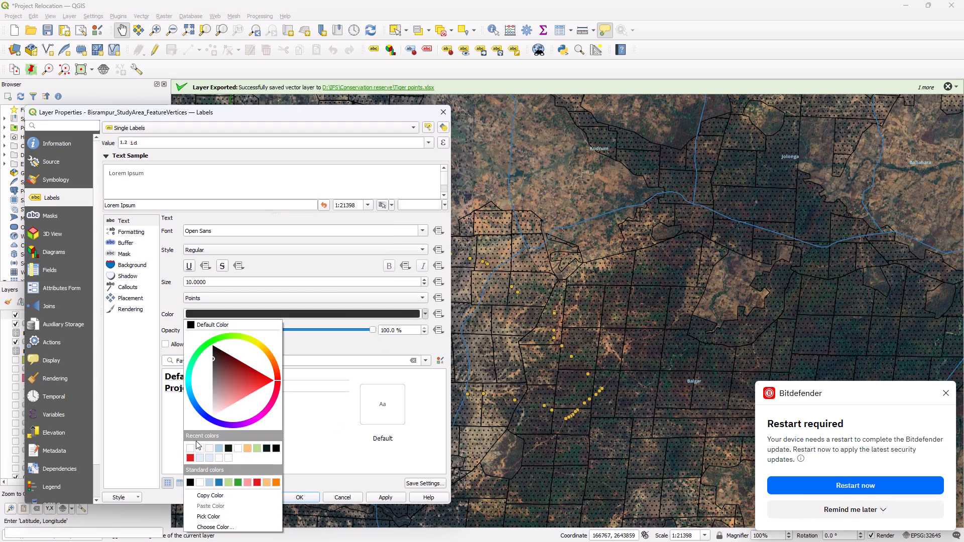
{"action": "left_click", "coordinate": [191, 449]}
{"action": "left_click", "coordinate": [377, 494]}
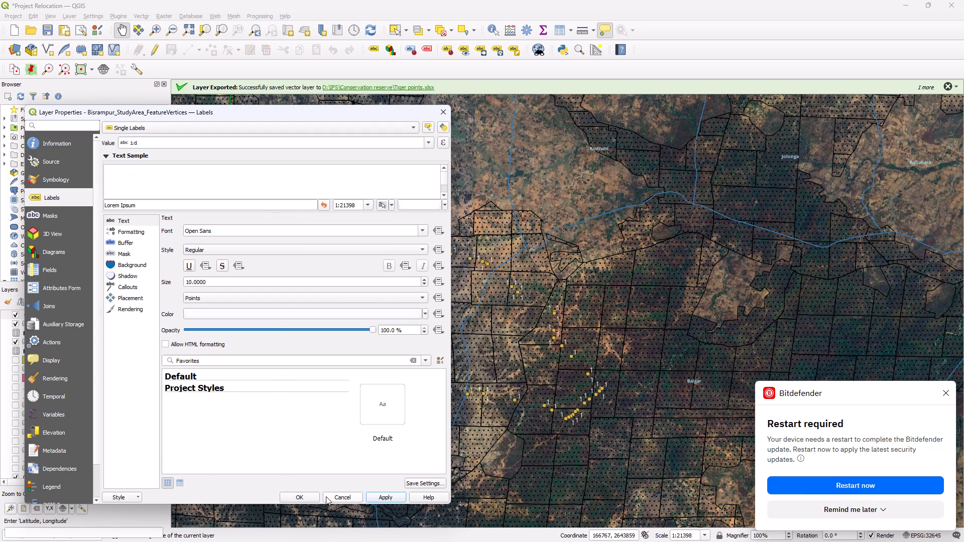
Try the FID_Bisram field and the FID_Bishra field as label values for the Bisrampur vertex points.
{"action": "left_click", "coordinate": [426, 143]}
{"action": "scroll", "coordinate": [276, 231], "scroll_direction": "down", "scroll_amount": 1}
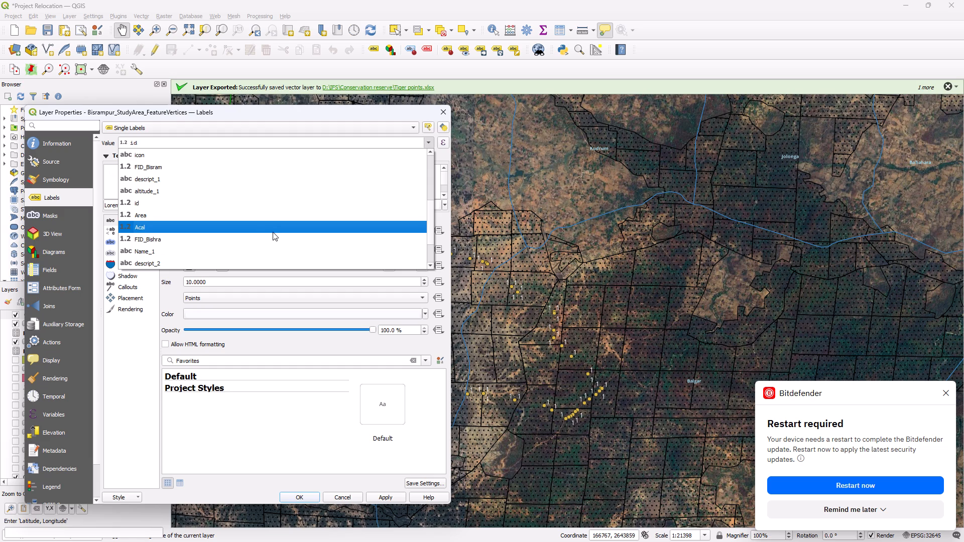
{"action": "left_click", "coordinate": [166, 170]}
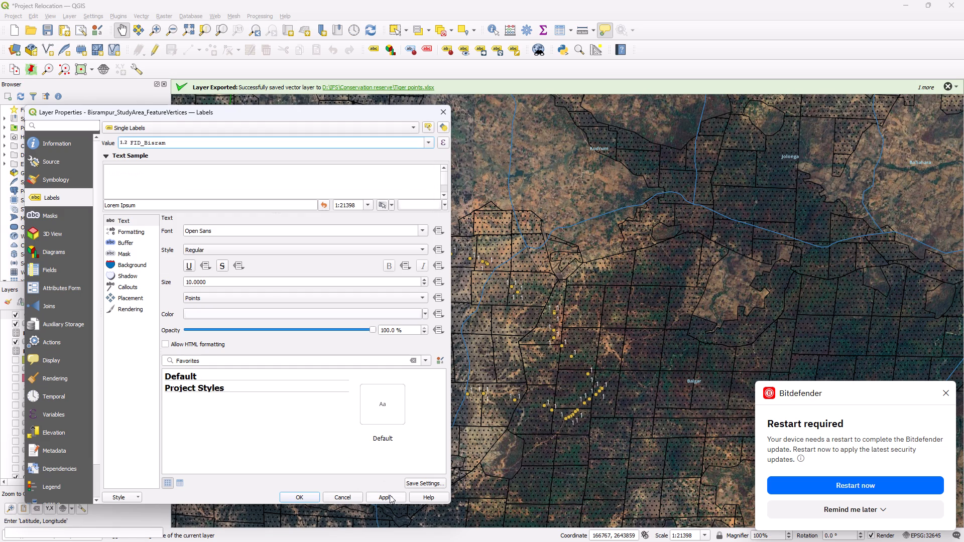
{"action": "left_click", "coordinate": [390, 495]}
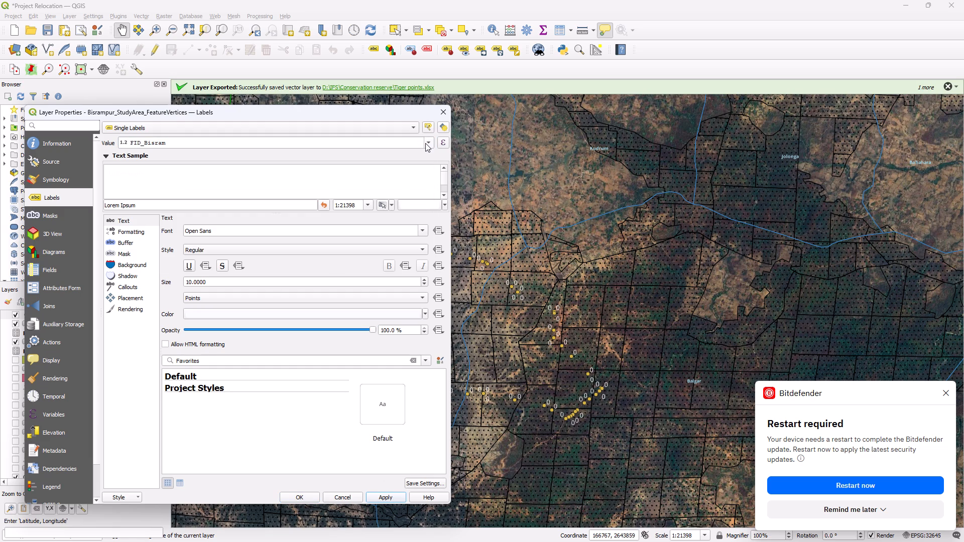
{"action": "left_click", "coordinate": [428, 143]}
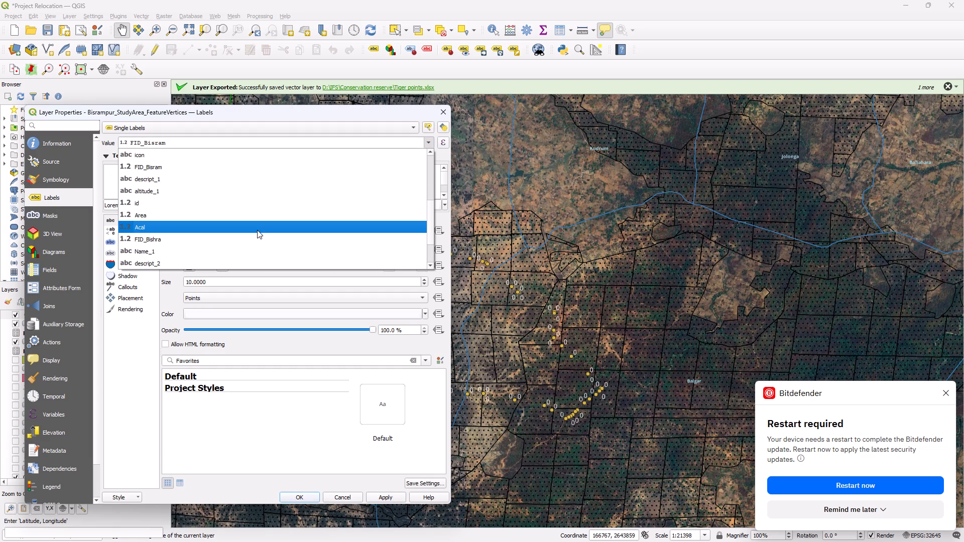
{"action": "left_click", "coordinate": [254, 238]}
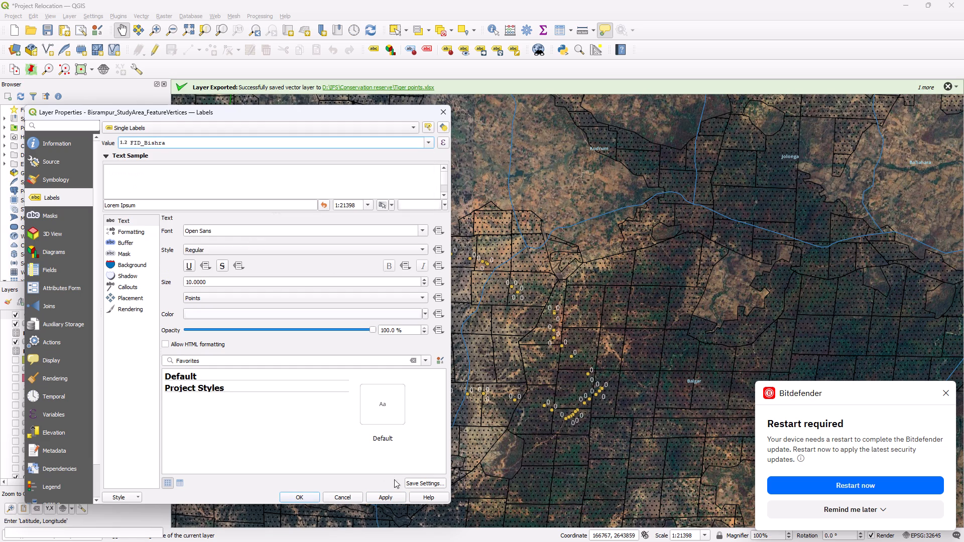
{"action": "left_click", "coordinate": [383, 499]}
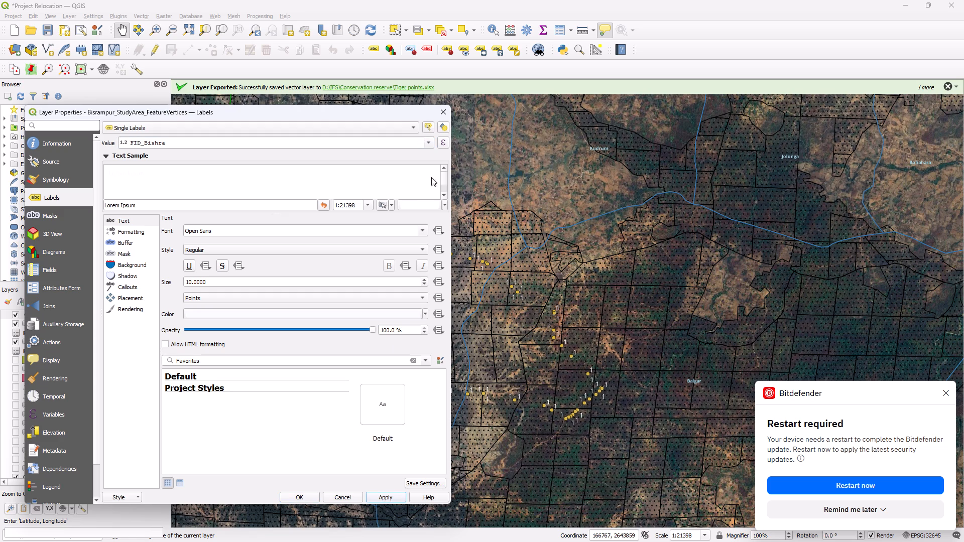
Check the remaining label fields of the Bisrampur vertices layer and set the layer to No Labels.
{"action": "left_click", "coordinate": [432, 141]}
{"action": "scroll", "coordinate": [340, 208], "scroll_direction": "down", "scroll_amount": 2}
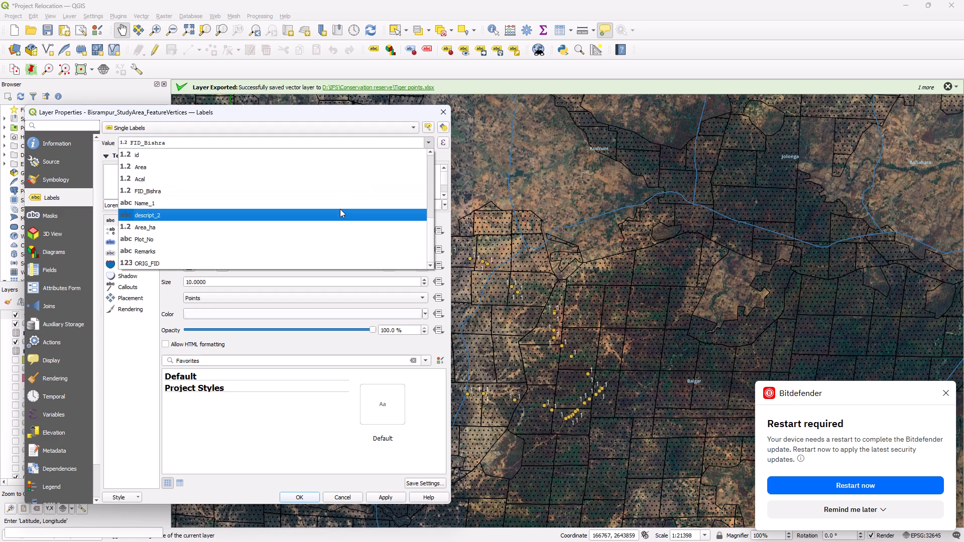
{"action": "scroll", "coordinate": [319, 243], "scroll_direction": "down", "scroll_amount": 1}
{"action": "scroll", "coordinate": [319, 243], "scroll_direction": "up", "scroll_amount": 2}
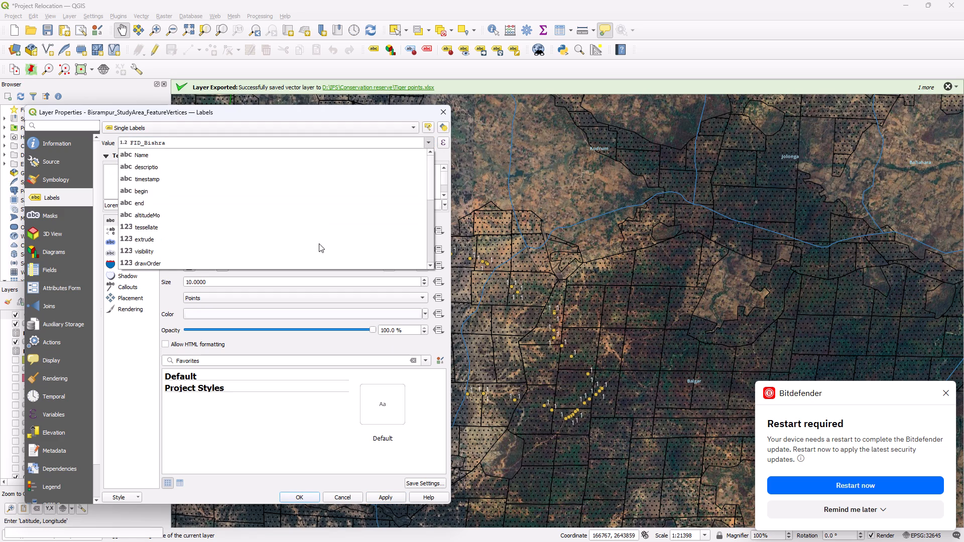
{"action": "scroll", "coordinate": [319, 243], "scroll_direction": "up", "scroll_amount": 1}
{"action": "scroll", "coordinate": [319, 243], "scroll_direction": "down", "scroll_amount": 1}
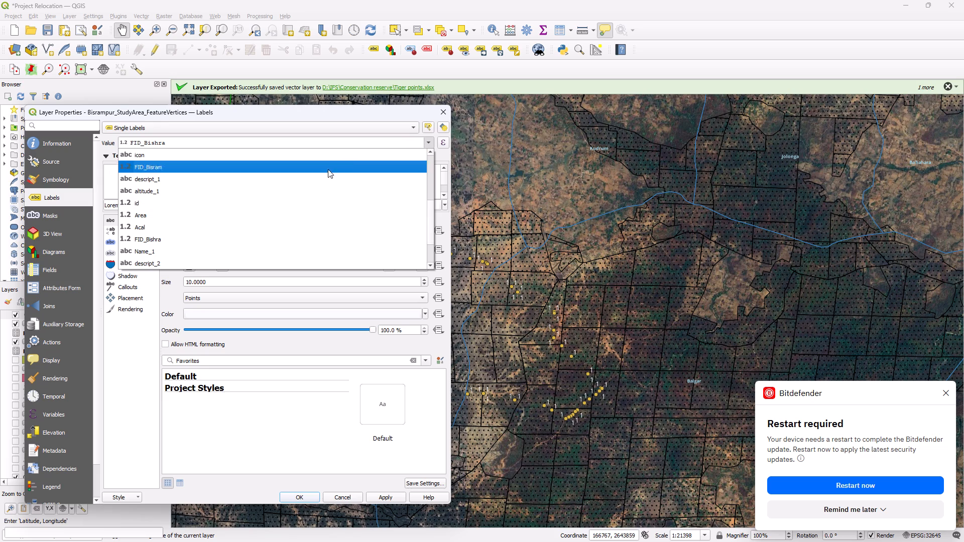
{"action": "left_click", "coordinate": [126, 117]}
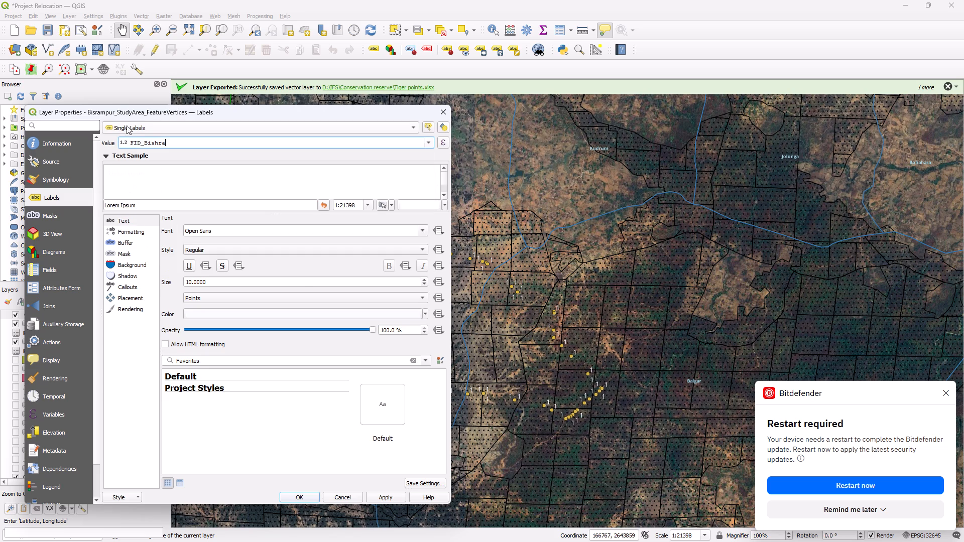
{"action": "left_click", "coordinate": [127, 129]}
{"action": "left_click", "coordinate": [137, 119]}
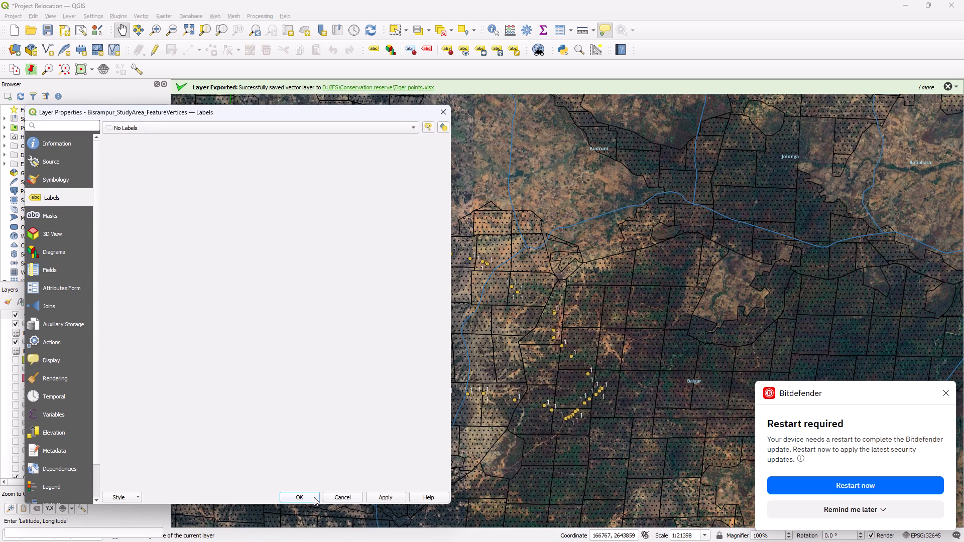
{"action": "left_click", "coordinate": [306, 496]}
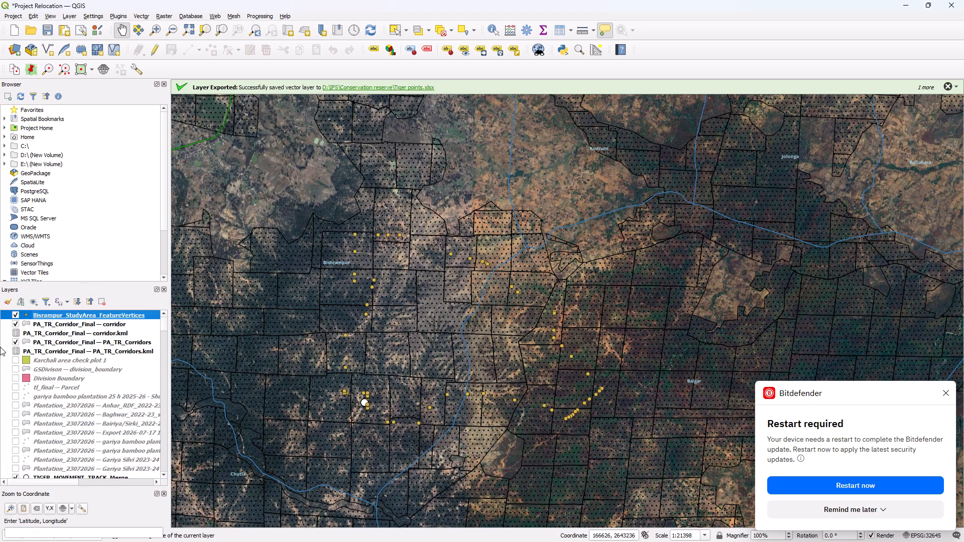
Look through the project's full layer list for the layer drawing the plot outlines over the imagery.
{"action": "scroll", "coordinate": [33, 373], "scroll_direction": "down", "scroll_amount": 2}
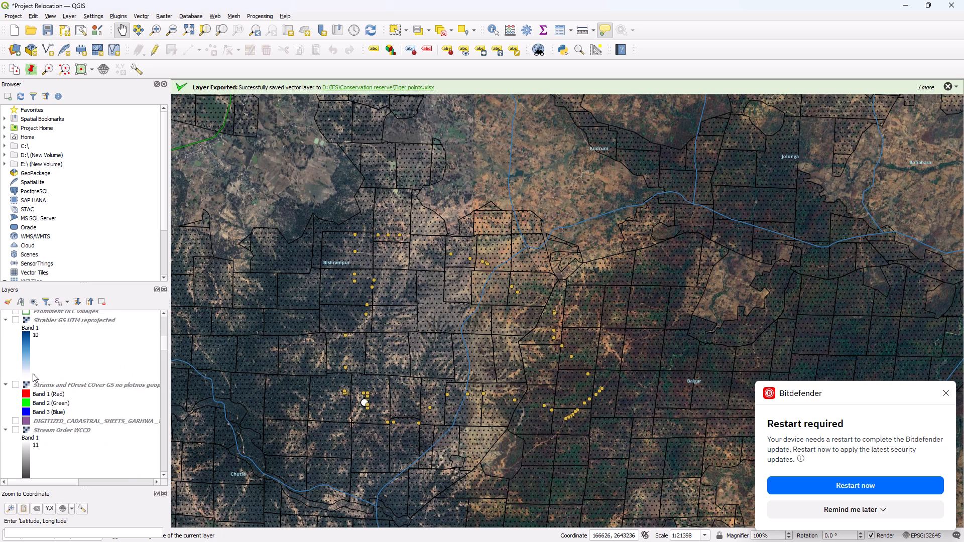
{"action": "scroll", "coordinate": [28, 380], "scroll_direction": "down", "scroll_amount": 6}
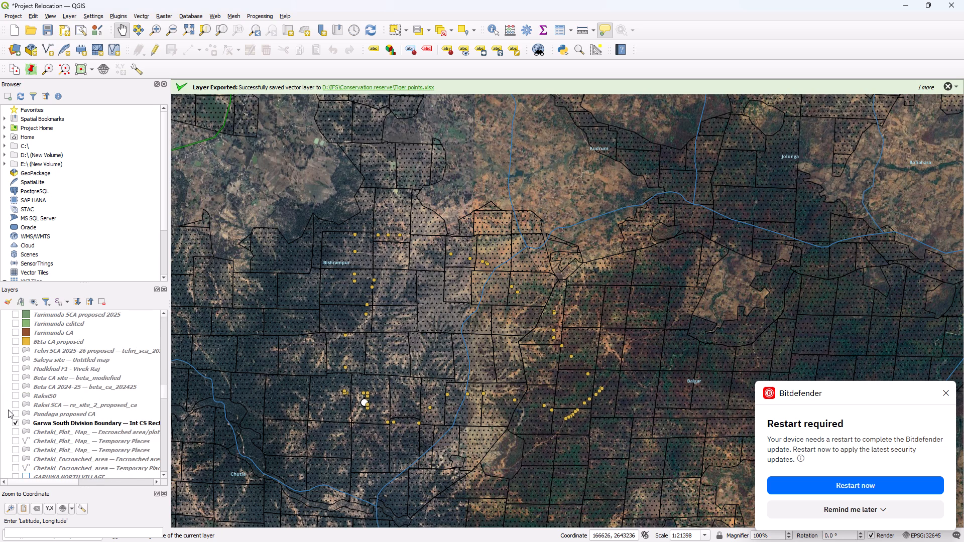
{"action": "scroll", "coordinate": [9, 410], "scroll_direction": "down", "scroll_amount": 4}
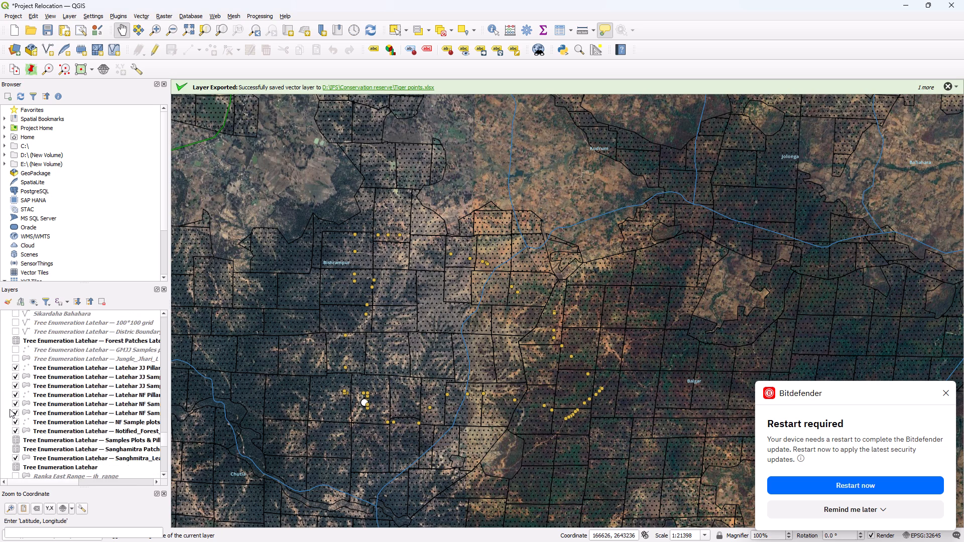
{"action": "scroll", "coordinate": [10, 409], "scroll_direction": "down", "scroll_amount": 5}
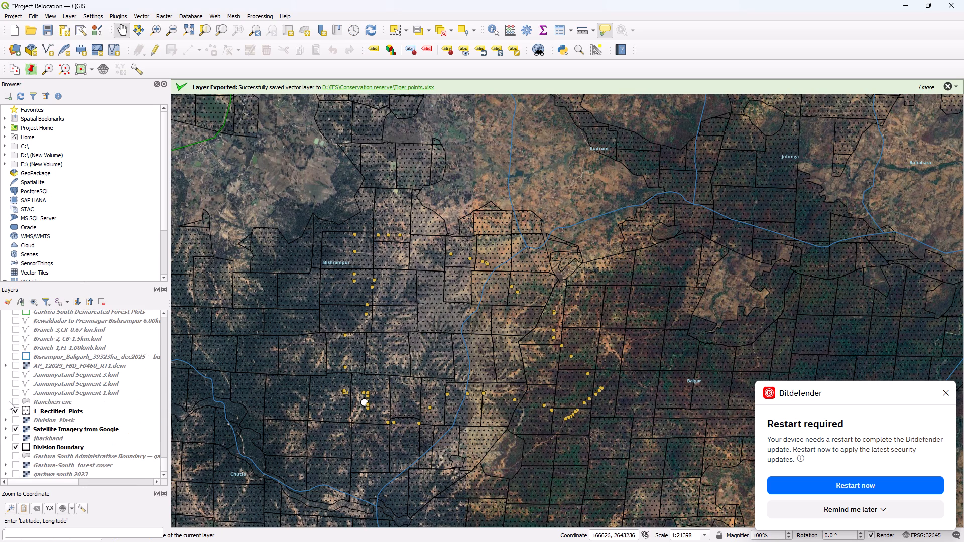
{"action": "scroll", "coordinate": [9, 401], "scroll_direction": "up", "scroll_amount": 7}
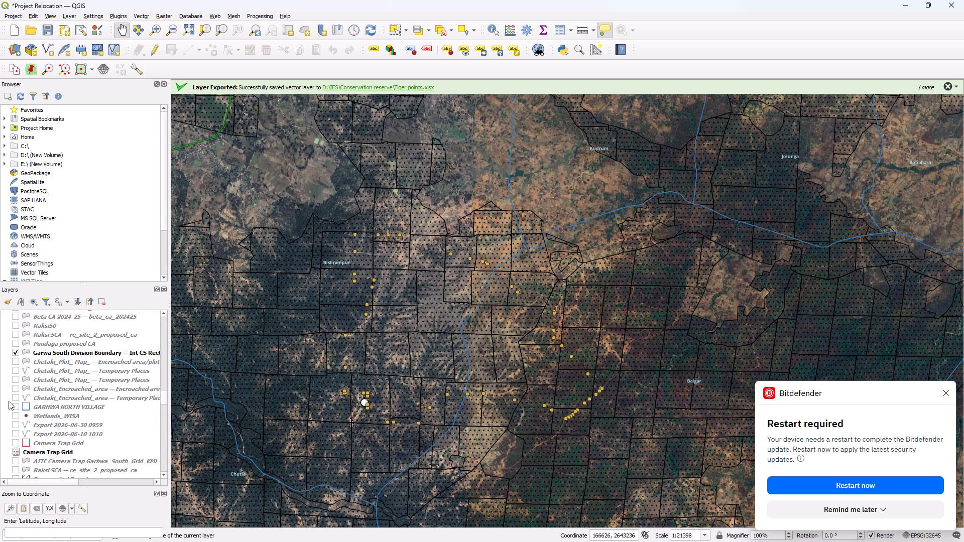
{"action": "scroll", "coordinate": [9, 401], "scroll_direction": "up", "scroll_amount": 4}
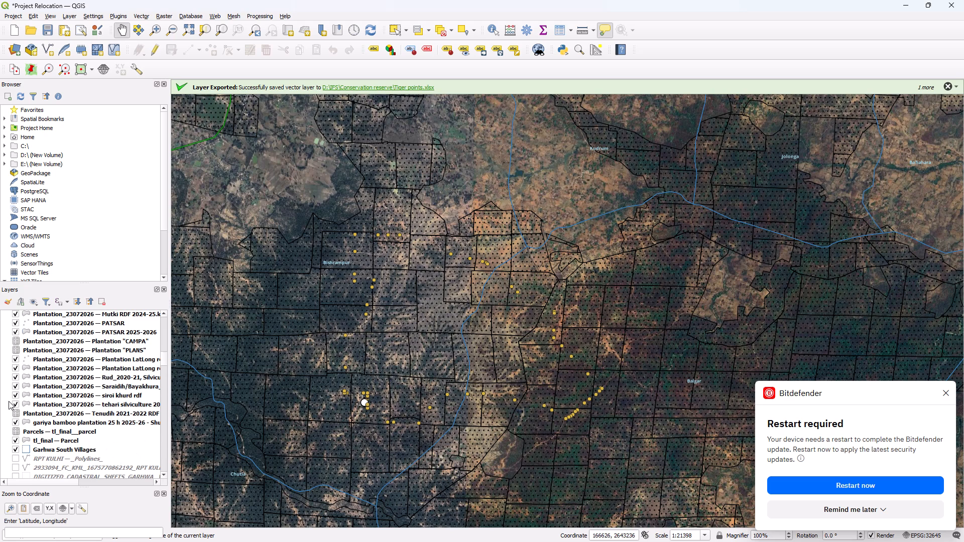
{"action": "scroll", "coordinate": [9, 401], "scroll_direction": "up", "scroll_amount": 2}
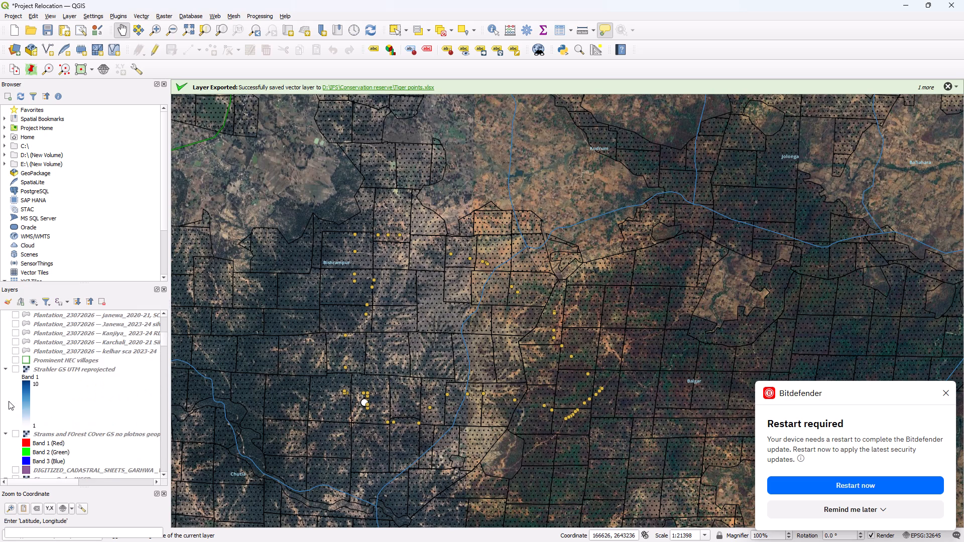
{"action": "scroll", "coordinate": [9, 401], "scroll_direction": "up", "scroll_amount": 3}
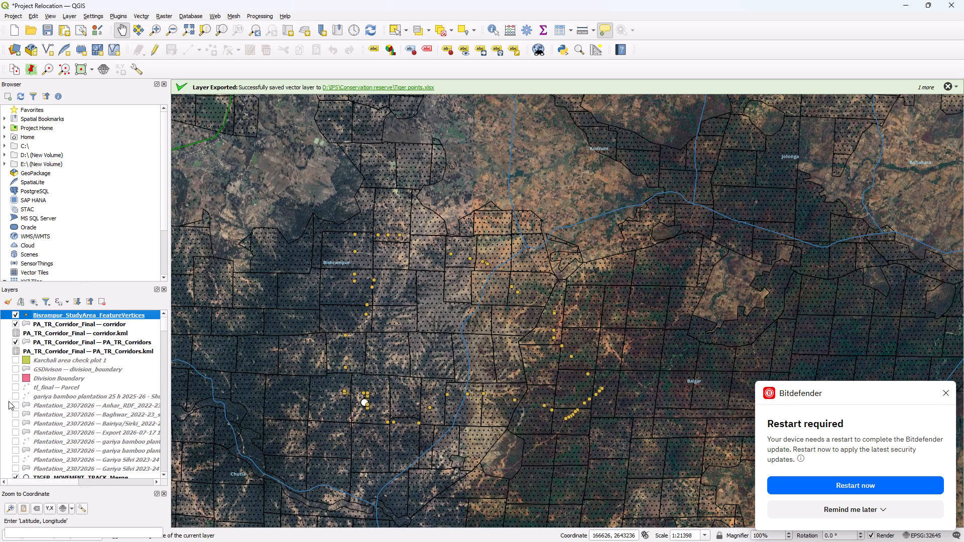
Hide the visible 1_Rectified_Plots layer listed just above the Google satellite imagery.
{"action": "scroll", "coordinate": [9, 401], "scroll_direction": "down", "scroll_amount": 6}
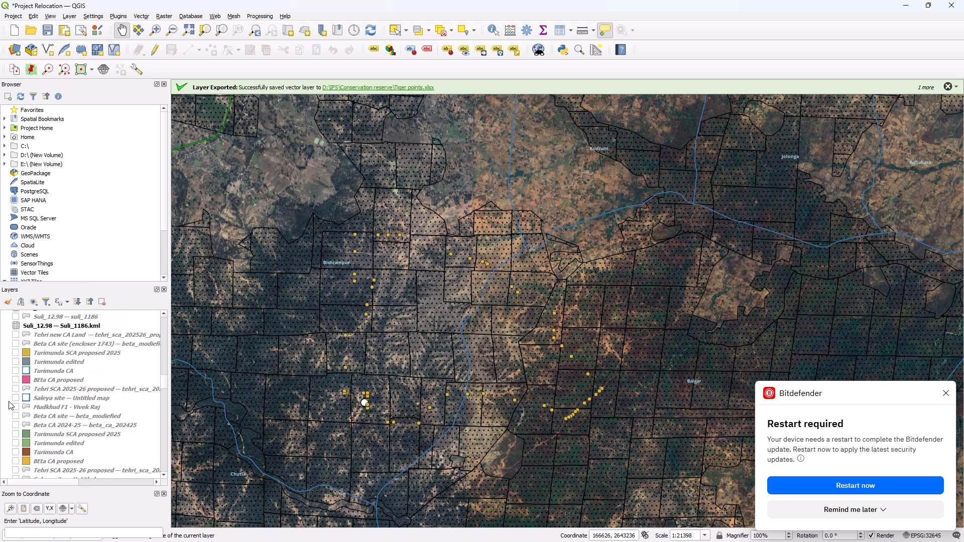
{"action": "scroll", "coordinate": [9, 401], "scroll_direction": "down", "scroll_amount": 3}
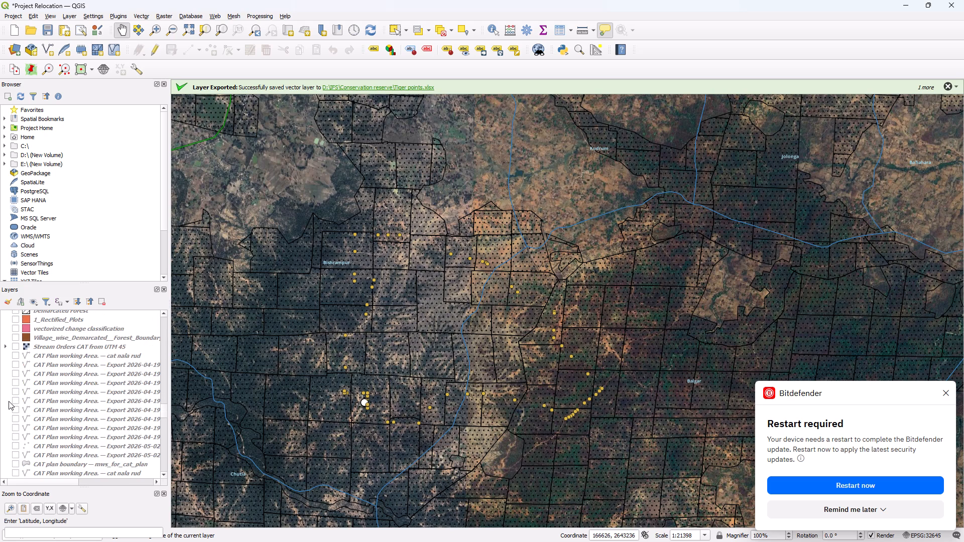
{"action": "scroll", "coordinate": [9, 401], "scroll_direction": "down", "scroll_amount": 2}
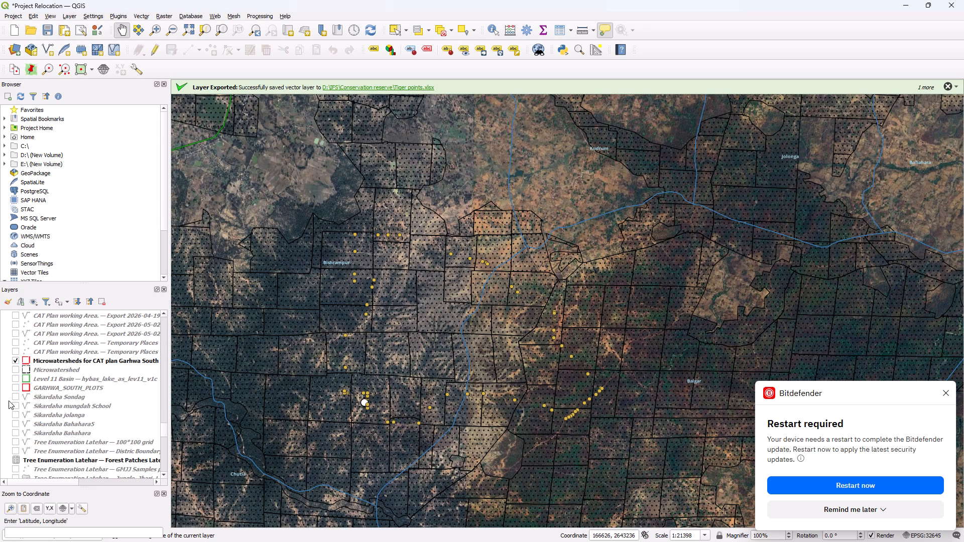
{"action": "scroll", "coordinate": [9, 400], "scroll_direction": "down", "scroll_amount": 2}
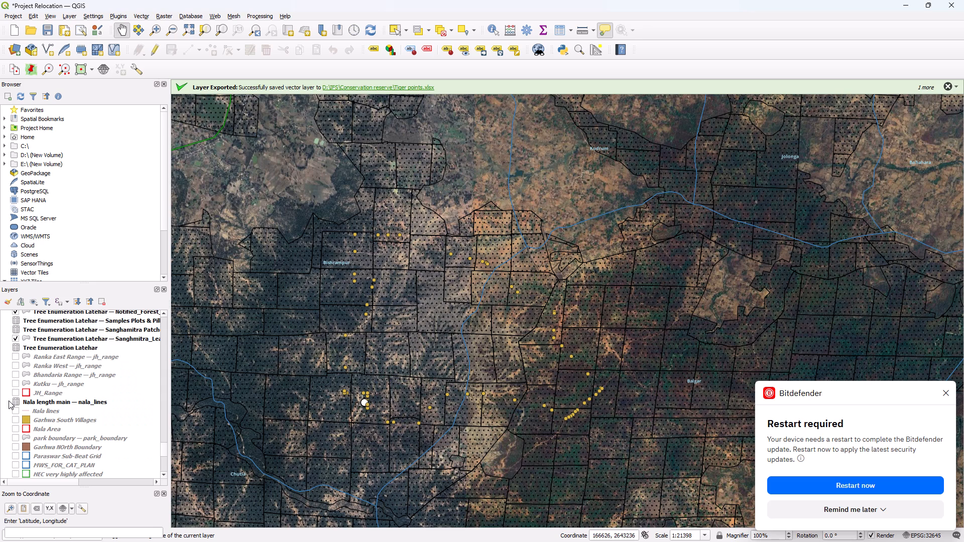
{"action": "scroll", "coordinate": [9, 400], "scroll_direction": "down", "scroll_amount": 2}
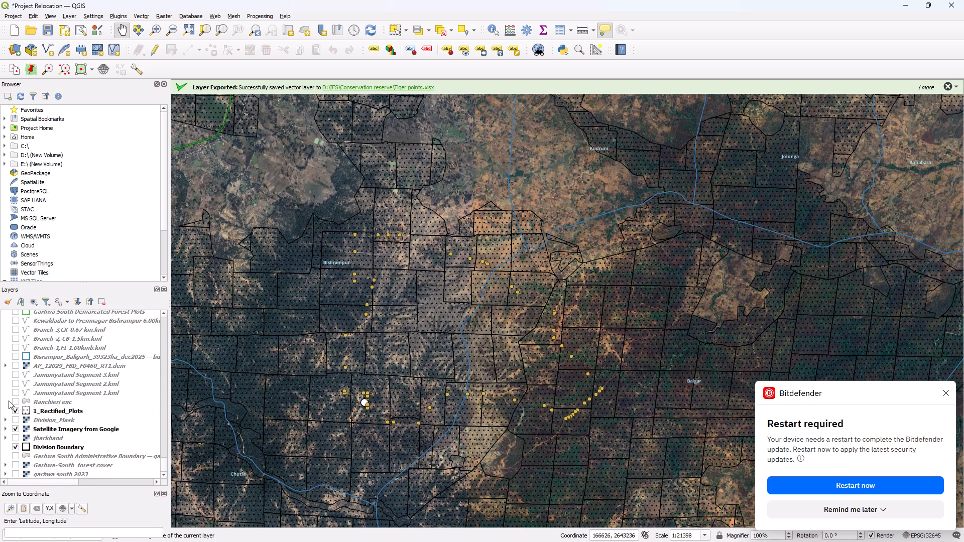
{"action": "left_click", "coordinate": [16, 408]}
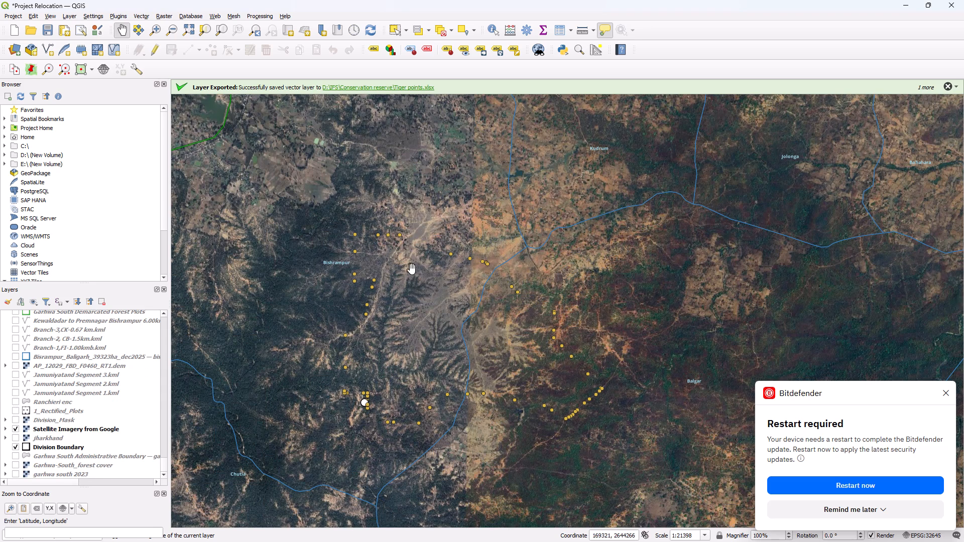
Start adding another vector layer and search the IFS folder for files matching "bis".
{"action": "scroll", "coordinate": [412, 269], "scroll_direction": "up", "scroll_amount": 1}
{"action": "left_click", "coordinate": [69, 15]}
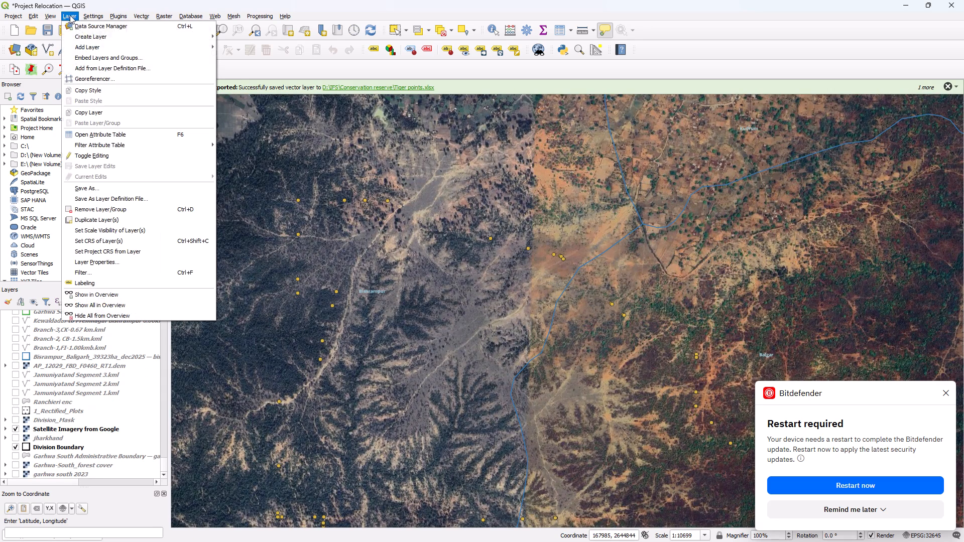
{"action": "left_click", "coordinate": [238, 43]}
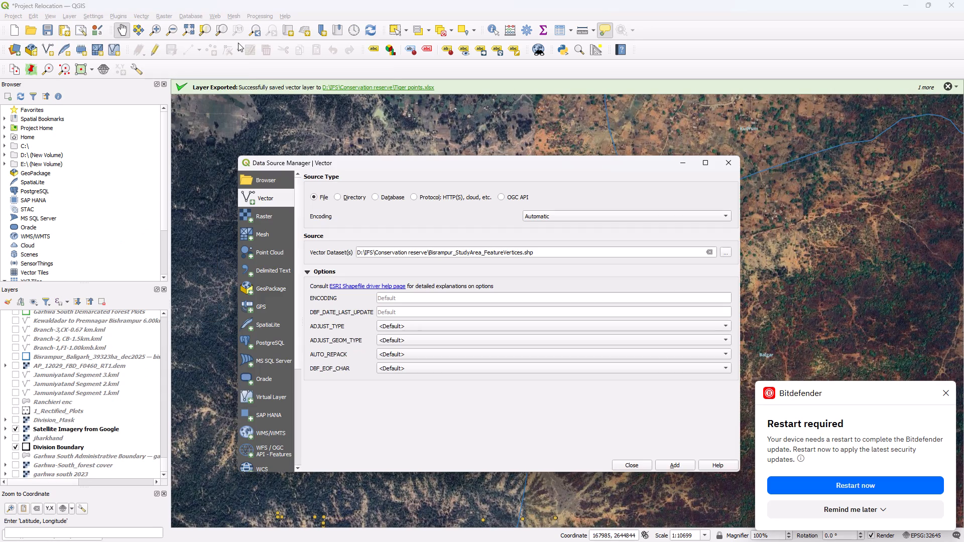
{"action": "left_click", "coordinate": [721, 252]}
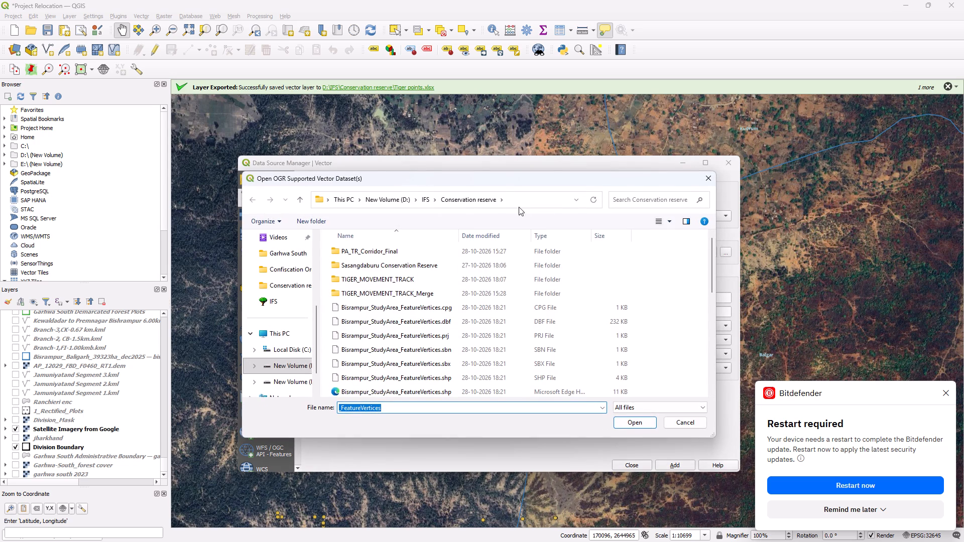
{"action": "left_click", "coordinate": [425, 199]}
{"action": "scroll", "coordinate": [467, 293], "scroll_direction": "down", "scroll_amount": 1}
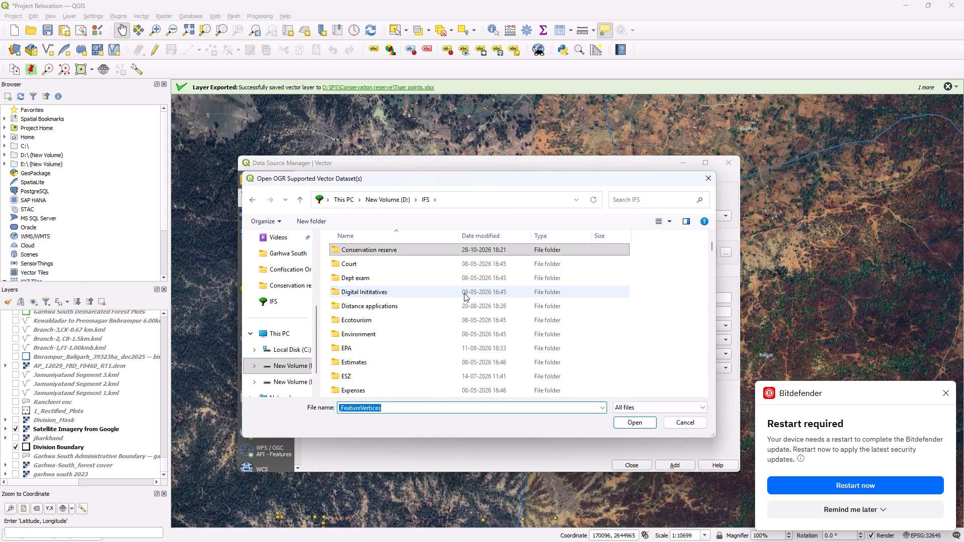
{"action": "scroll", "coordinate": [399, 310], "scroll_direction": "down", "scroll_amount": 1}
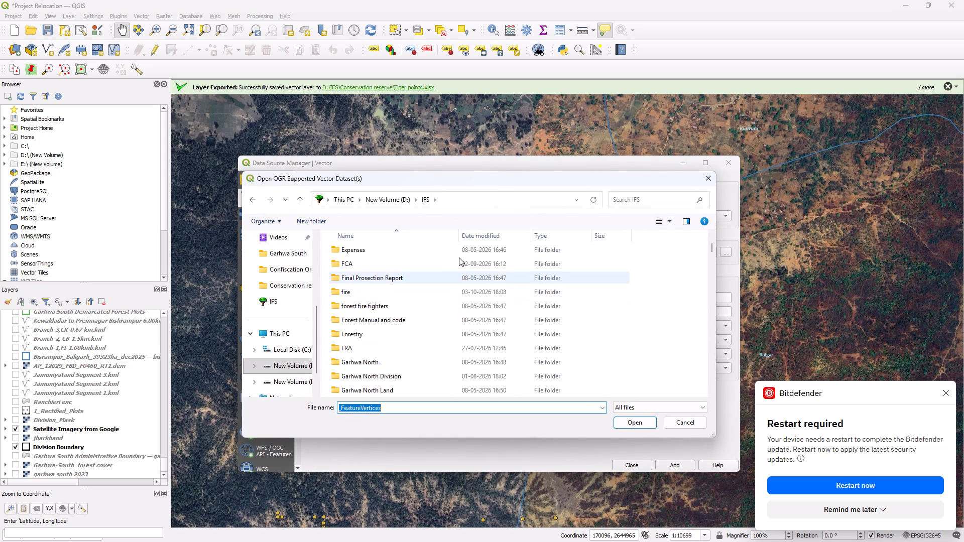
{"action": "left_click", "coordinate": [653, 201]}
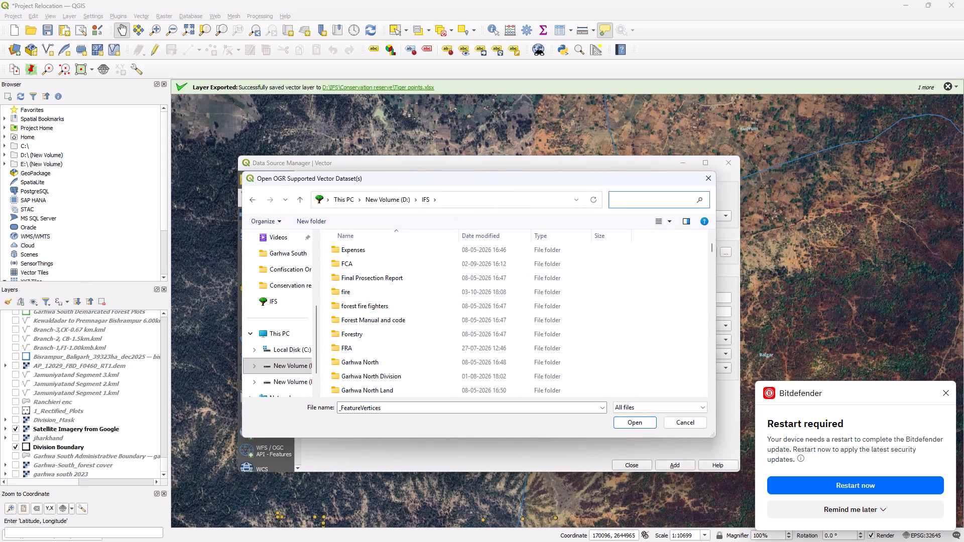
{"action": "type", "text": "bis"}
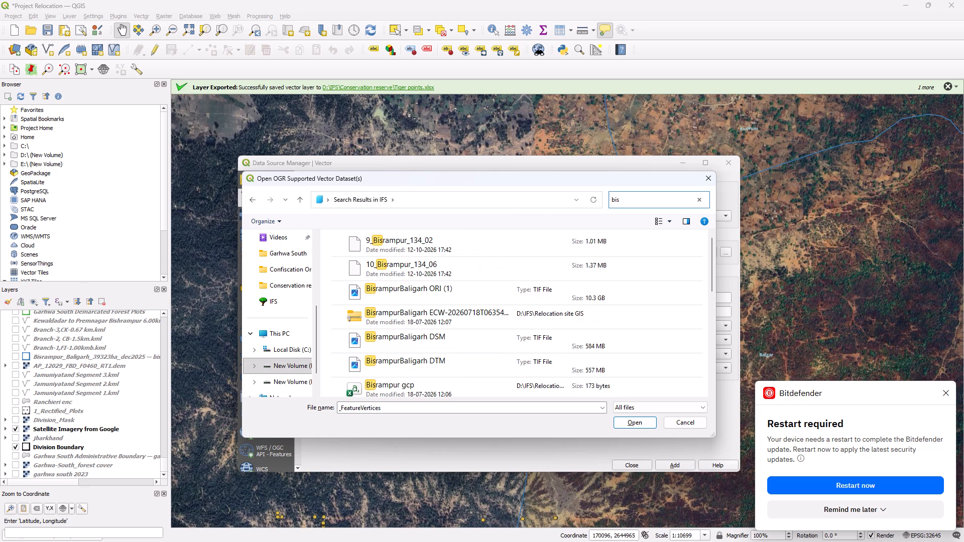
Add the boundary polygon from Bisrampur_Baligarh_39323ha_dec2025.kml in the Relocation Project folder as a map layer.
{"action": "scroll", "coordinate": [481, 294], "scroll_direction": "down", "scroll_amount": 2}
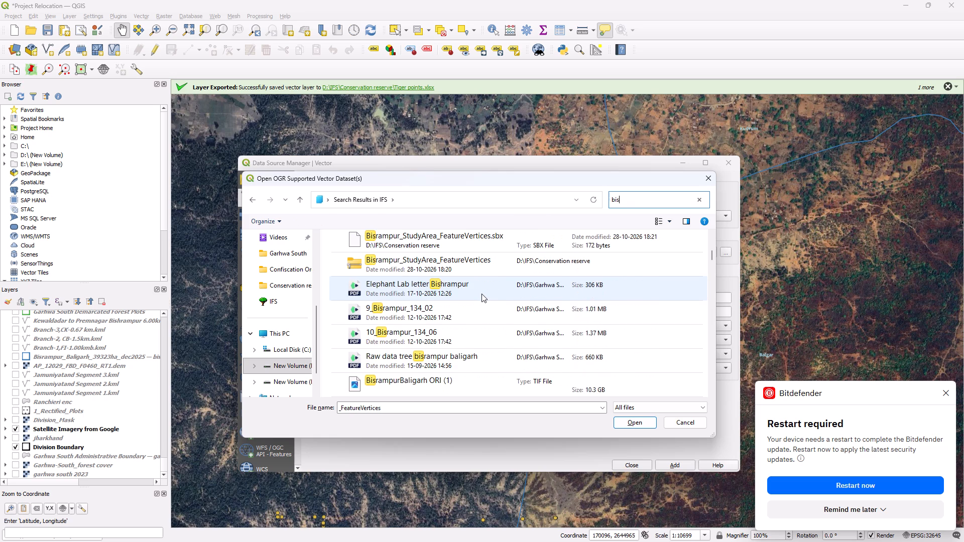
{"action": "scroll", "coordinate": [481, 294], "scroll_direction": "down", "scroll_amount": 4}
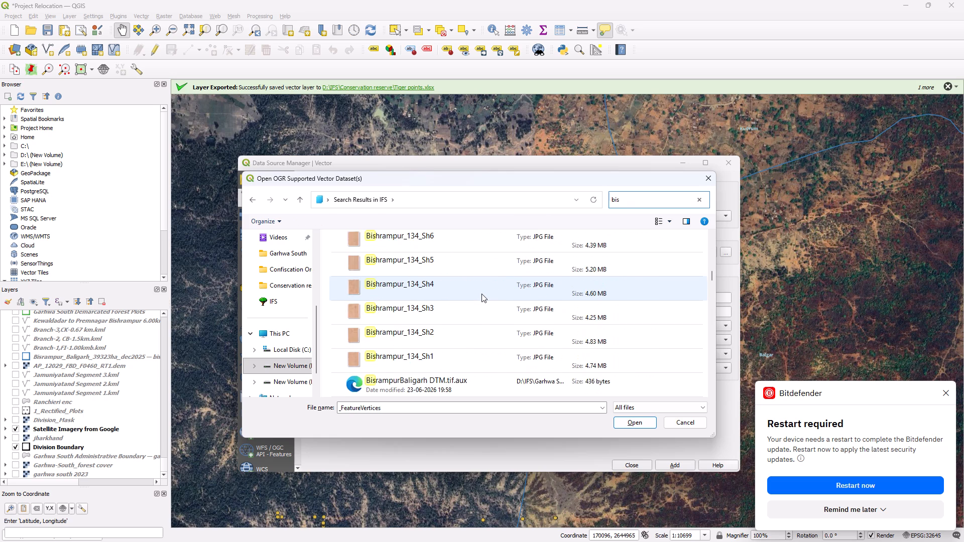
{"action": "scroll", "coordinate": [481, 294], "scroll_direction": "down", "scroll_amount": 1}
{"action": "left_click", "coordinate": [458, 333]}
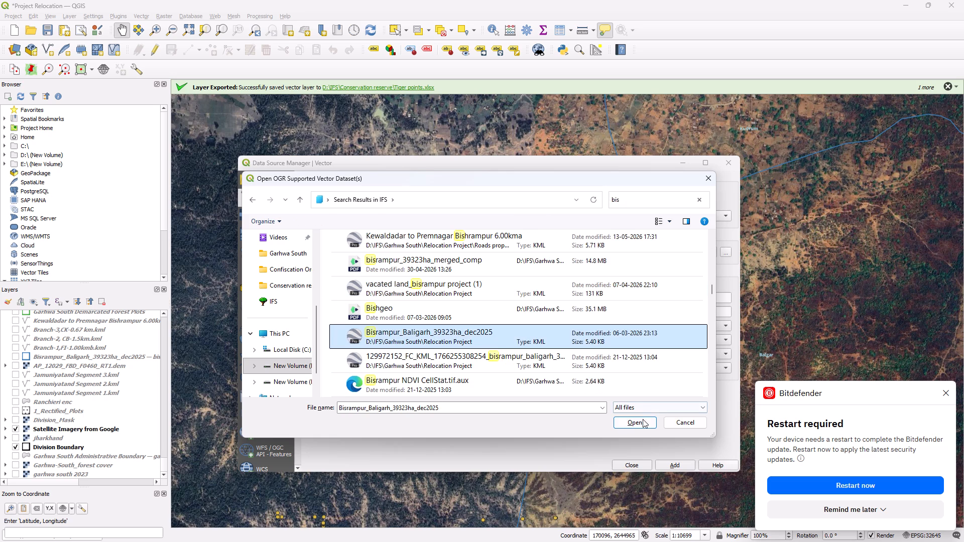
{"action": "left_click", "coordinate": [640, 434]}
{"action": "left_click", "coordinate": [646, 419]}
{"action": "left_click", "coordinate": [675, 465]}
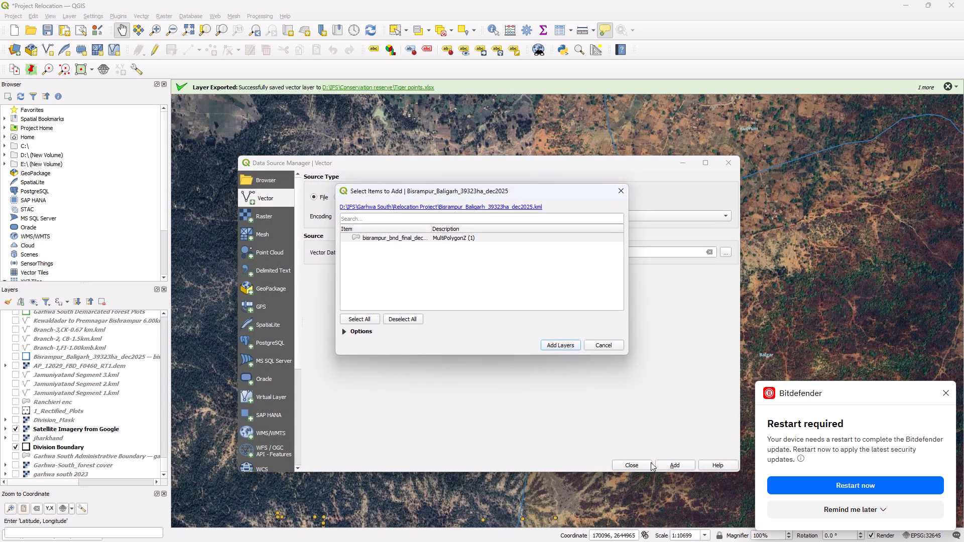
{"action": "left_click", "coordinate": [550, 345]}
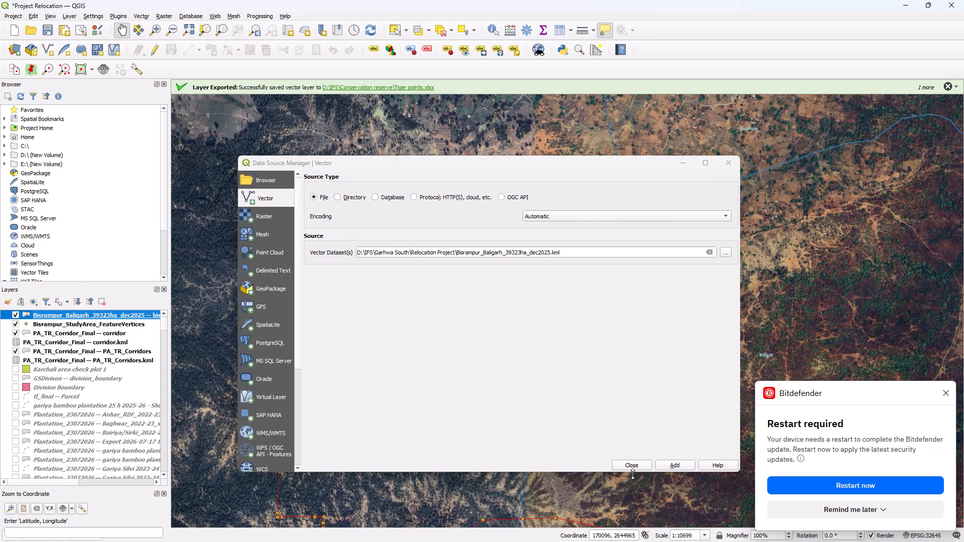
{"action": "left_click", "coordinate": [633, 464]}
Dismiss the Bitdefender restart notification covering the map.
{"action": "left_click_drag", "start_coordinate": [487, 373], "coordinate": [471, 314]}
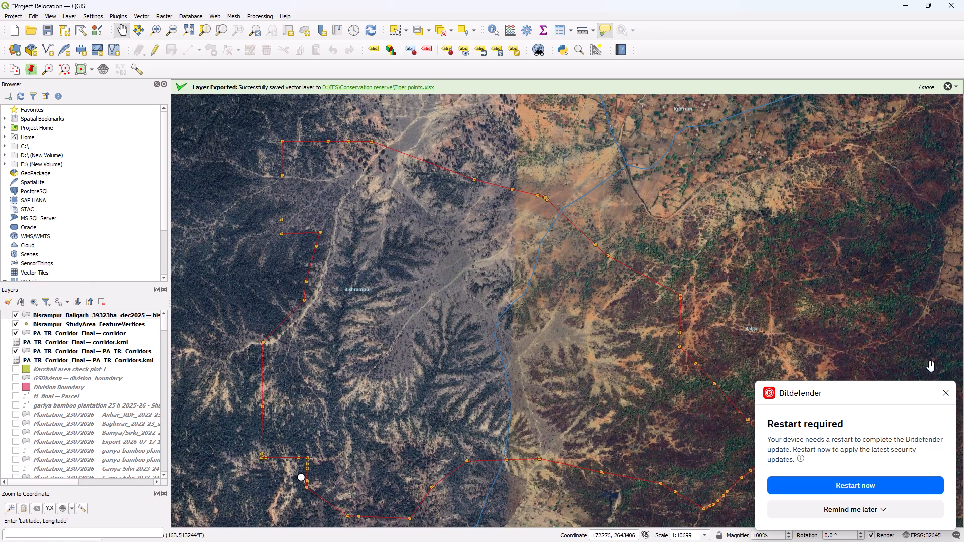
{"action": "left_click", "coordinate": [945, 390]}
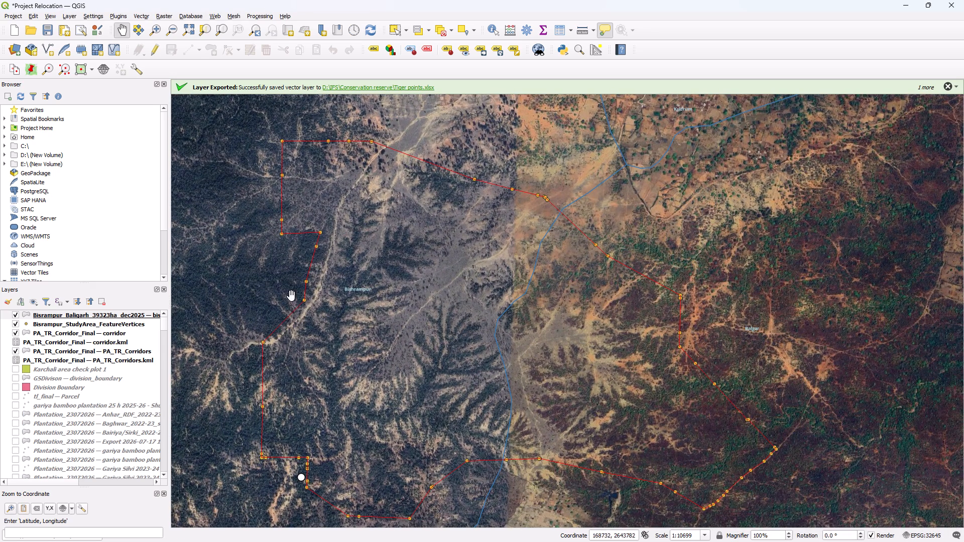
Examine how the Bisrampur_Baligarh boundary lines up with the study area vertices, closely at its western bend and southwest corner.
{"action": "left_click_drag", "start_coordinate": [306, 280], "coordinate": [305, 252]}
{"action": "scroll", "coordinate": [315, 217], "scroll_direction": "up", "scroll_amount": 1}
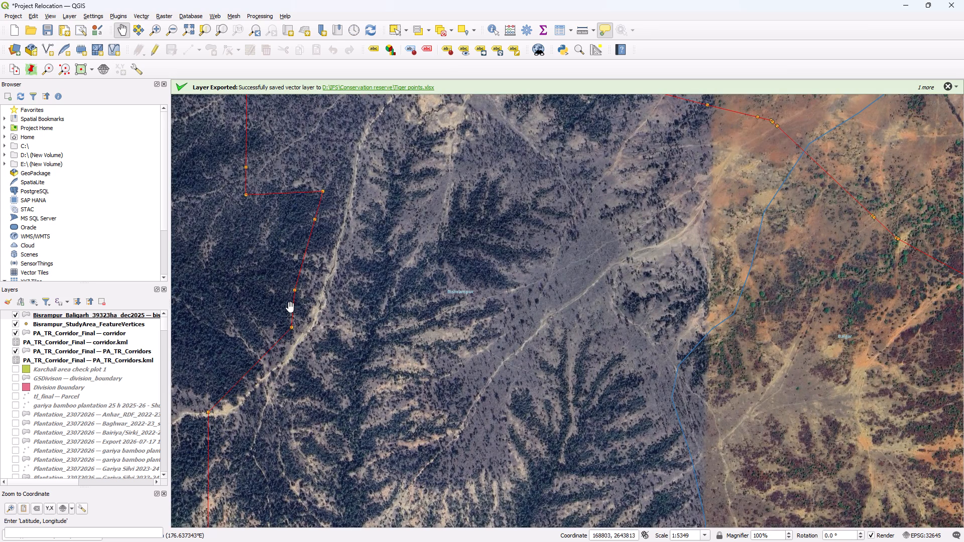
{"action": "scroll", "coordinate": [294, 298], "scroll_direction": "down", "scroll_amount": 1}
{"action": "left_click_drag", "start_coordinate": [312, 376], "coordinate": [330, 246]}
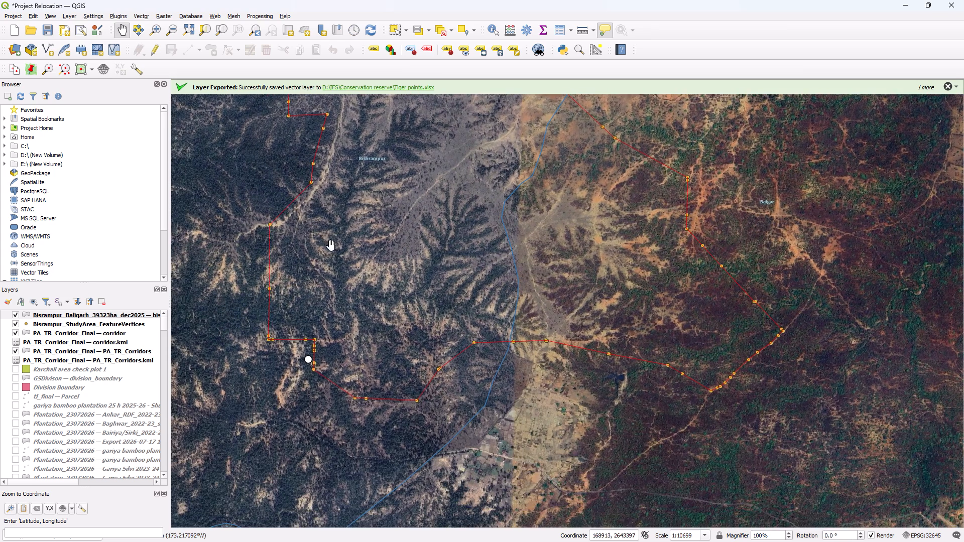
{"action": "scroll", "coordinate": [269, 321], "scroll_direction": "up", "scroll_amount": 2}
{"action": "scroll", "coordinate": [270, 385], "scroll_direction": "up", "scroll_amount": 2}
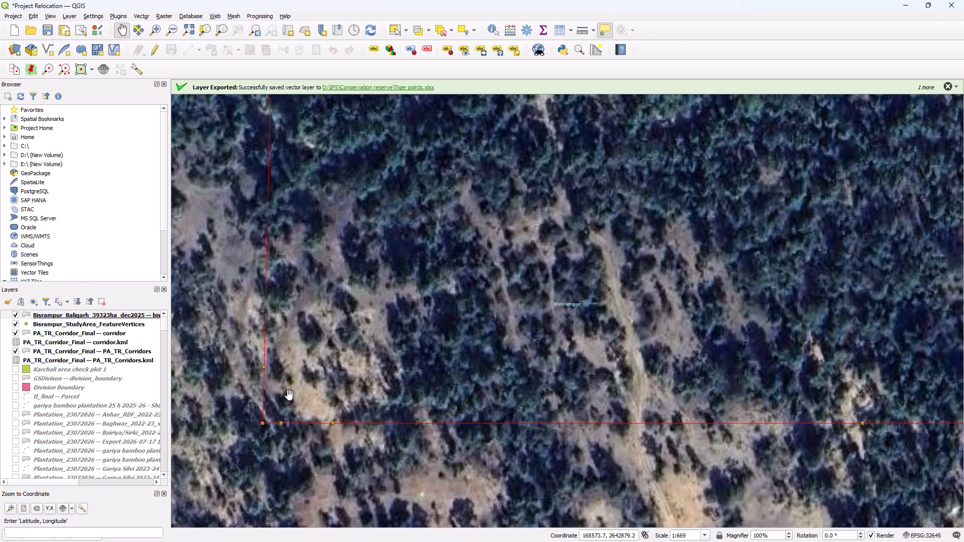
{"action": "scroll", "coordinate": [290, 395], "scroll_direction": "up", "scroll_amount": 1}
{"action": "left_click_drag", "start_coordinate": [287, 418], "coordinate": [385, 299]}
{"action": "scroll", "coordinate": [317, 212], "scroll_direction": "up", "scroll_amount": 1}
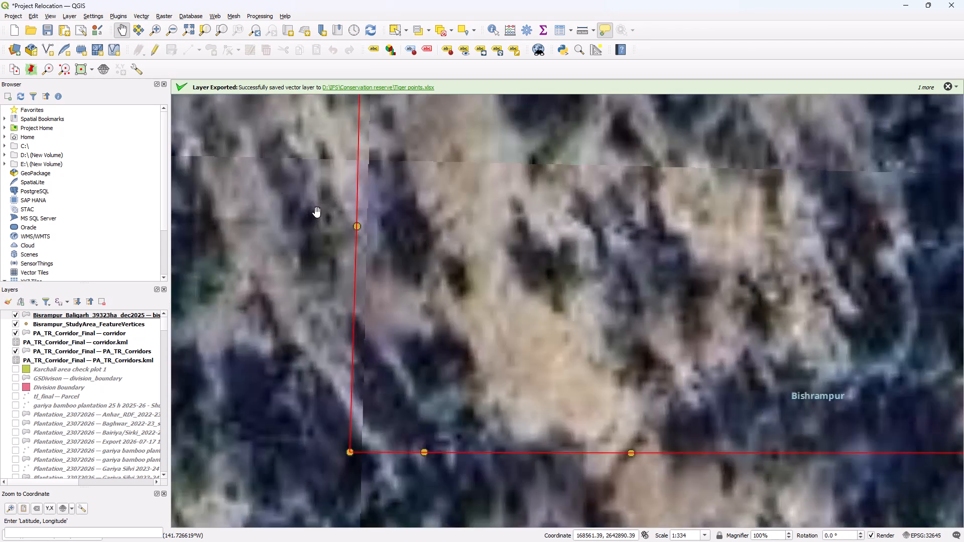
{"action": "left_click_drag", "start_coordinate": [429, 413], "coordinate": [415, 269]}
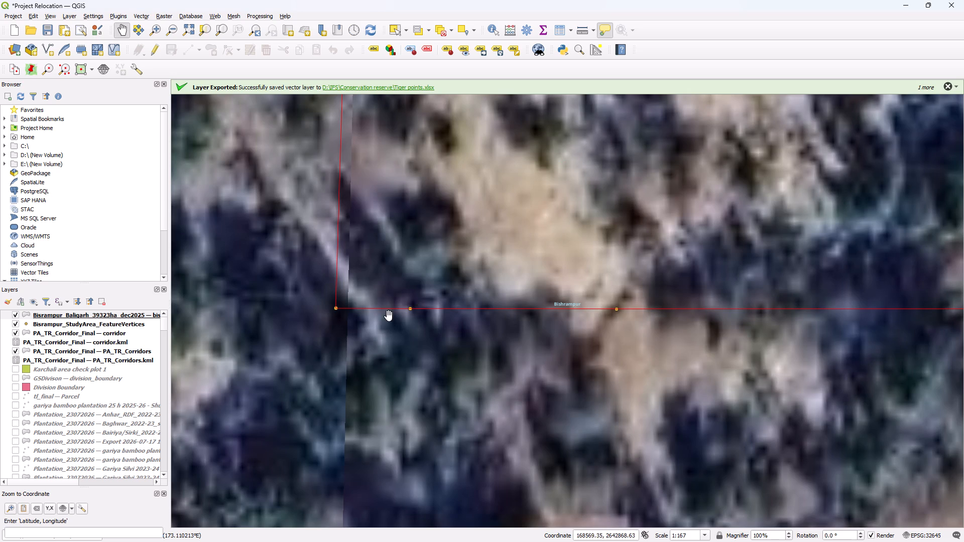
{"action": "scroll", "coordinate": [424, 311], "scroll_direction": "up", "scroll_amount": 2}
{"action": "scroll", "coordinate": [374, 306], "scroll_direction": "down", "scroll_amount": 1}
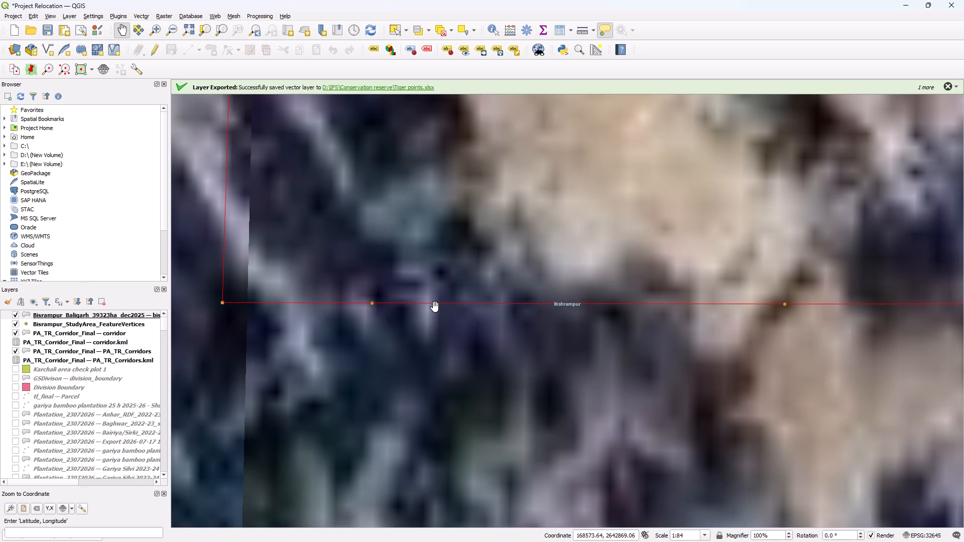
{"action": "scroll", "coordinate": [435, 307], "scroll_direction": "down", "scroll_amount": 2}
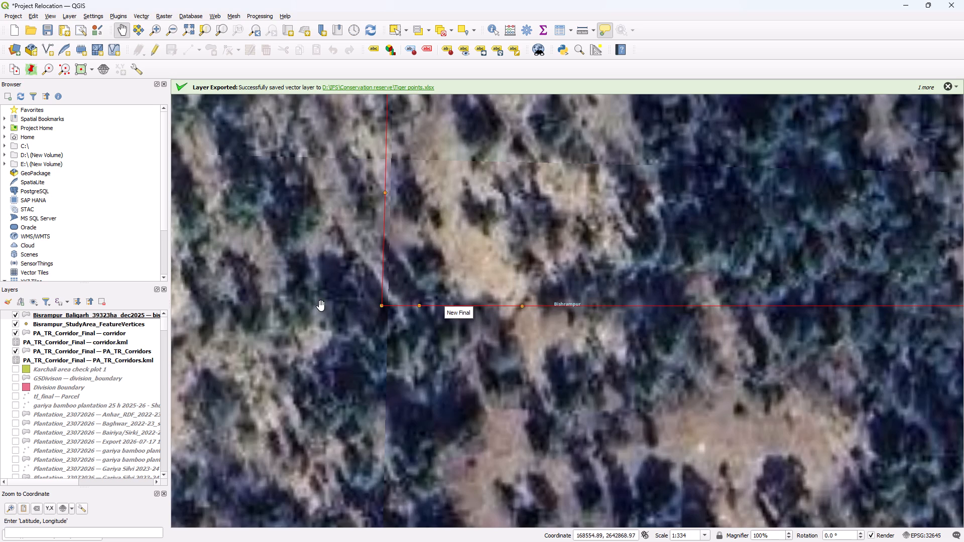
Examine the study area vertices at the Bisrampur_Baligarh boundary's southwest corner and along the edge running north from it.
{"action": "scroll", "coordinate": [377, 306], "scroll_direction": "up", "scroll_amount": 5}
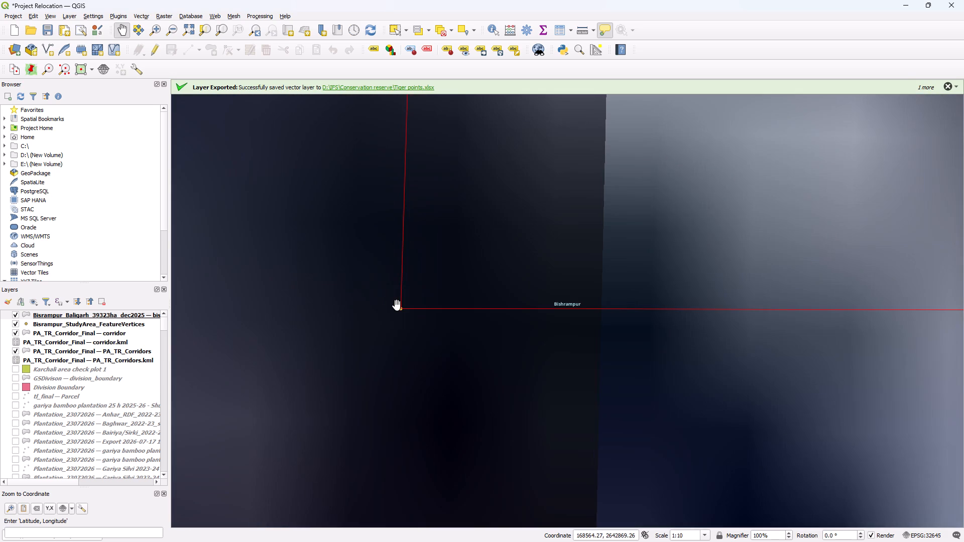
{"action": "scroll", "coordinate": [398, 309], "scroll_direction": "down", "scroll_amount": 6}
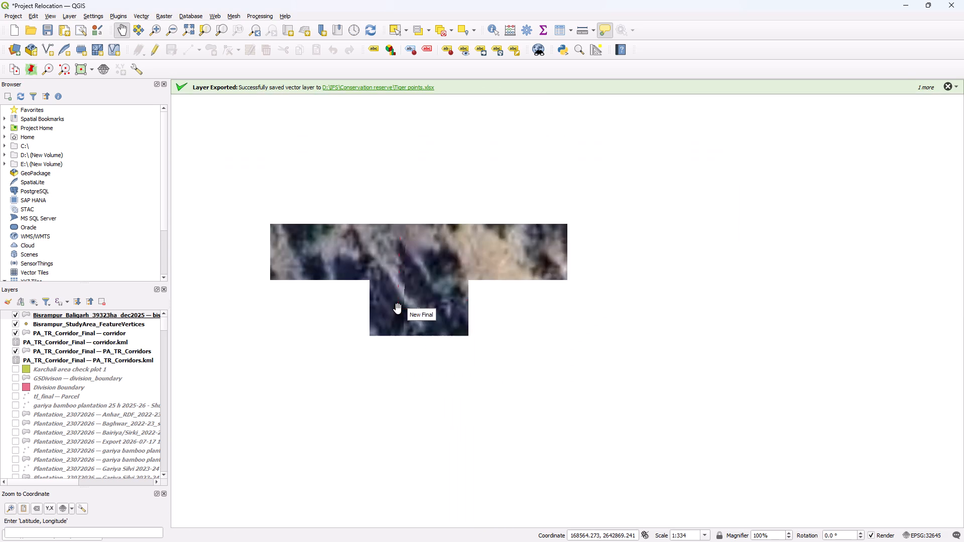
{"action": "scroll", "coordinate": [409, 249], "scroll_direction": "up", "scroll_amount": 1}
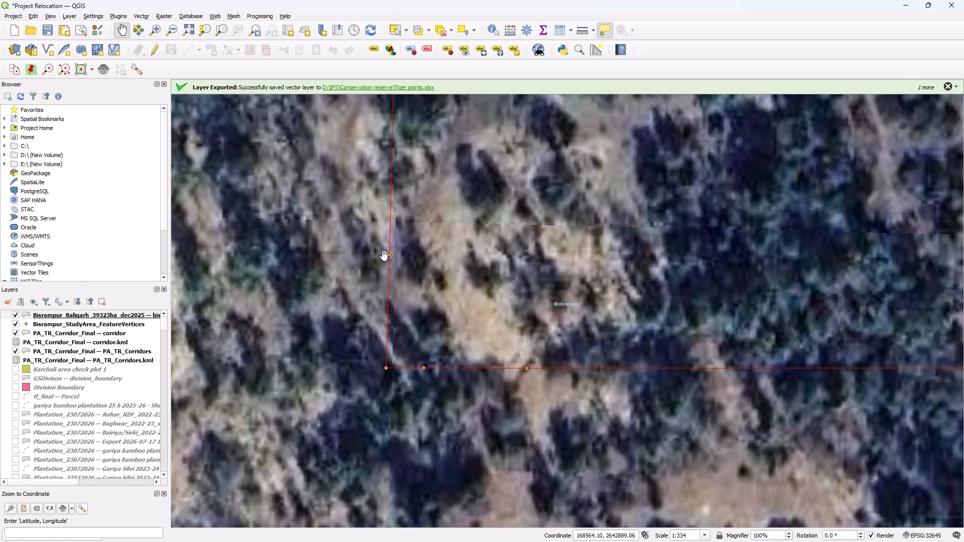
{"action": "scroll", "coordinate": [388, 255], "scroll_direction": "down", "scroll_amount": 4}
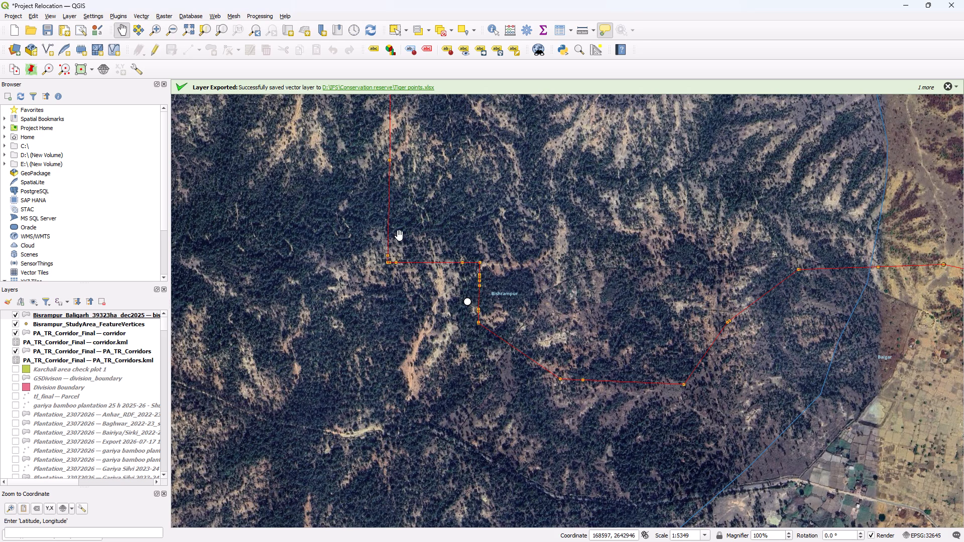
{"action": "scroll", "coordinate": [400, 236], "scroll_direction": "up", "scroll_amount": 1}
{"action": "left_click_drag", "start_coordinate": [400, 236], "coordinate": [430, 321]}
{"action": "scroll", "coordinate": [428, 360], "scroll_direction": "up", "scroll_amount": 1}
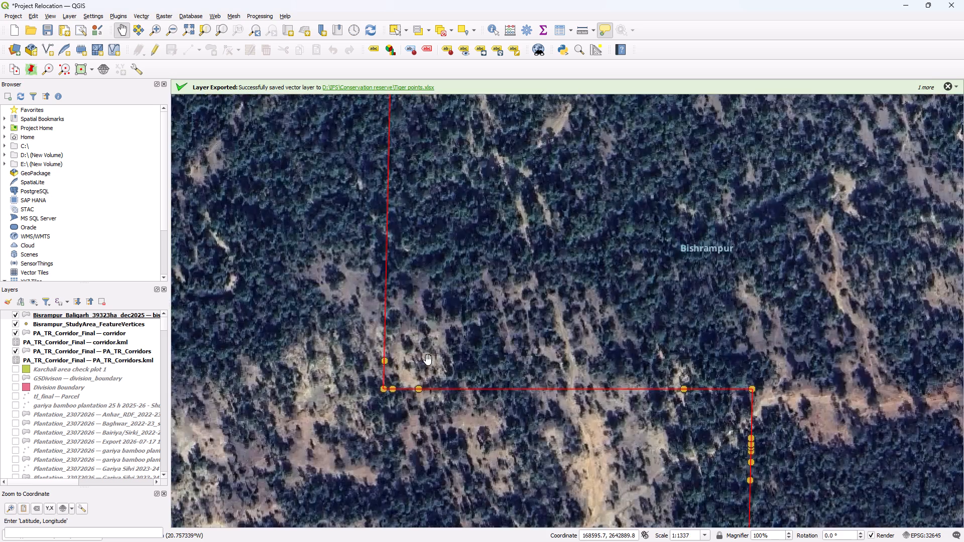
{"action": "left_click_drag", "start_coordinate": [417, 355], "coordinate": [450, 435]}
{"action": "scroll", "coordinate": [454, 351], "scroll_direction": "down", "scroll_amount": 1}
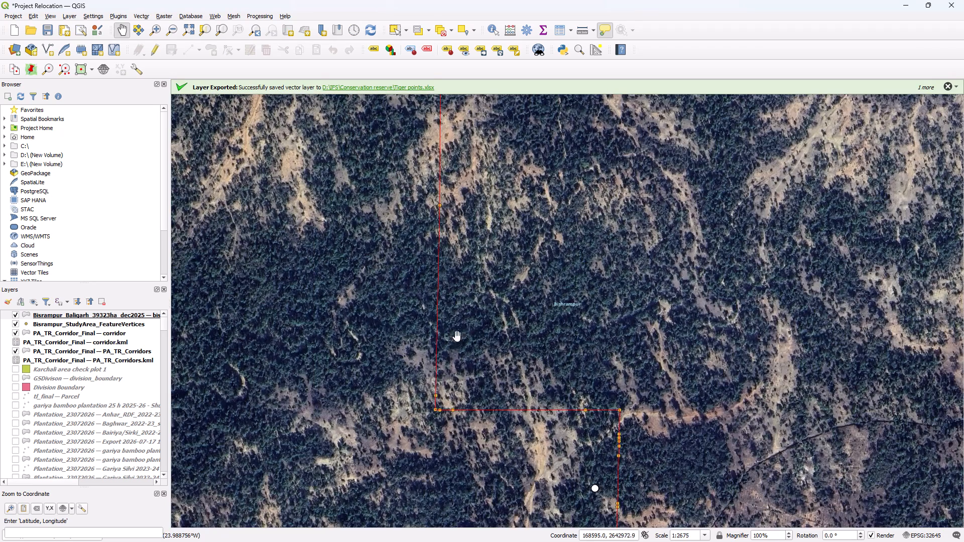
Measure the distance in meters along the boundary's north-south edge just north of the southwest corner, using ellipsoidal measurement.
{"action": "left_click", "coordinate": [592, 32]}
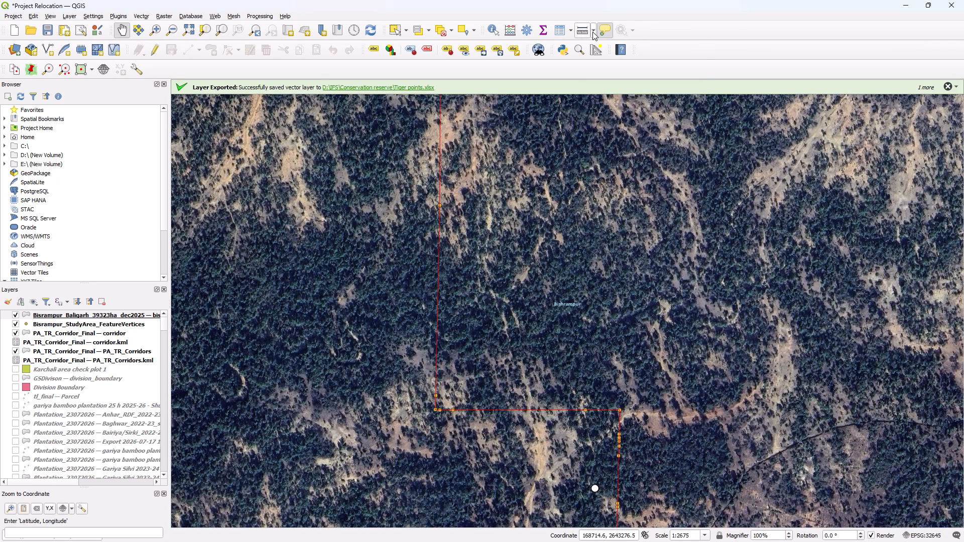
{"action": "left_click", "coordinate": [597, 42]}
{"action": "left_click_drag", "start_coordinate": [443, 40], "coordinate": [349, 60]}
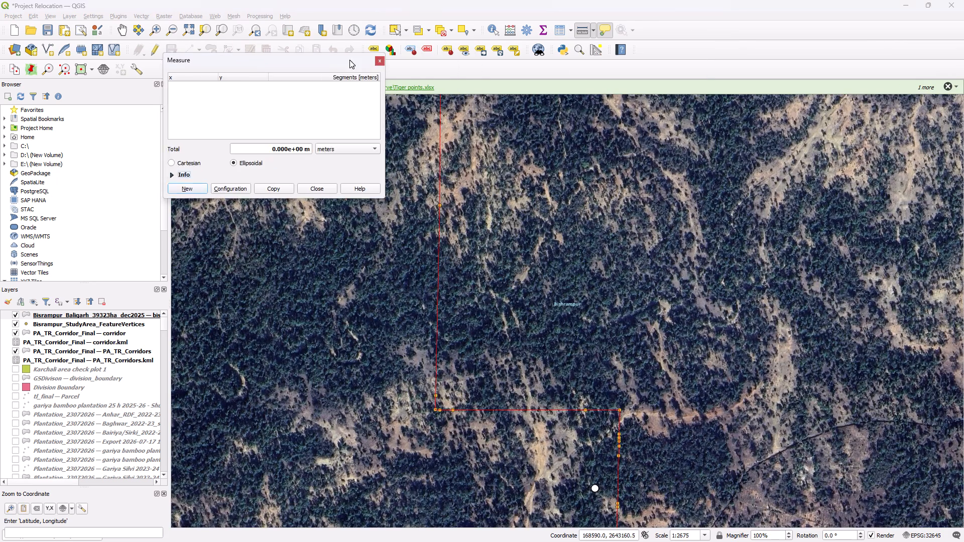
{"action": "left_click_drag", "start_coordinate": [349, 60], "coordinate": [184, 60]}
{"action": "left_click", "coordinate": [441, 206]}
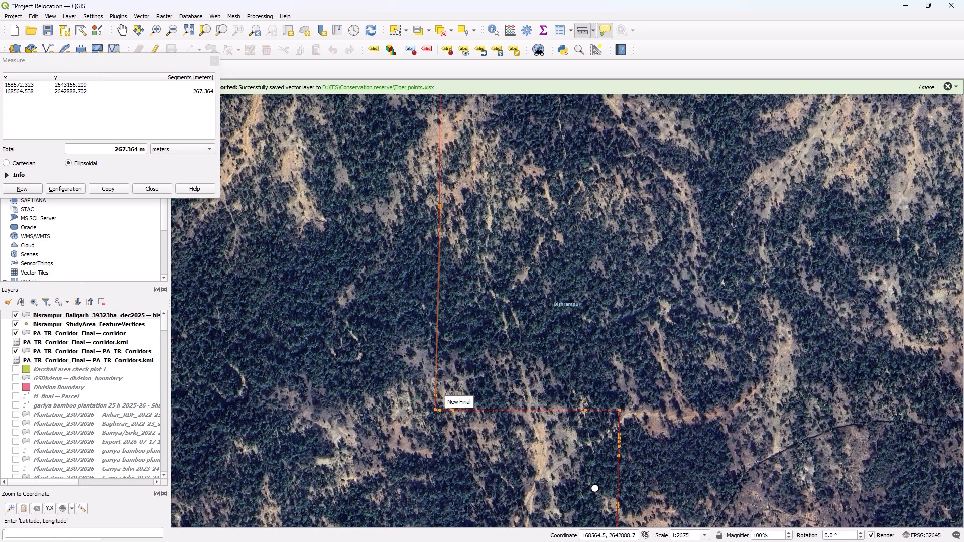
{"action": "right_click", "coordinate": [439, 294]}
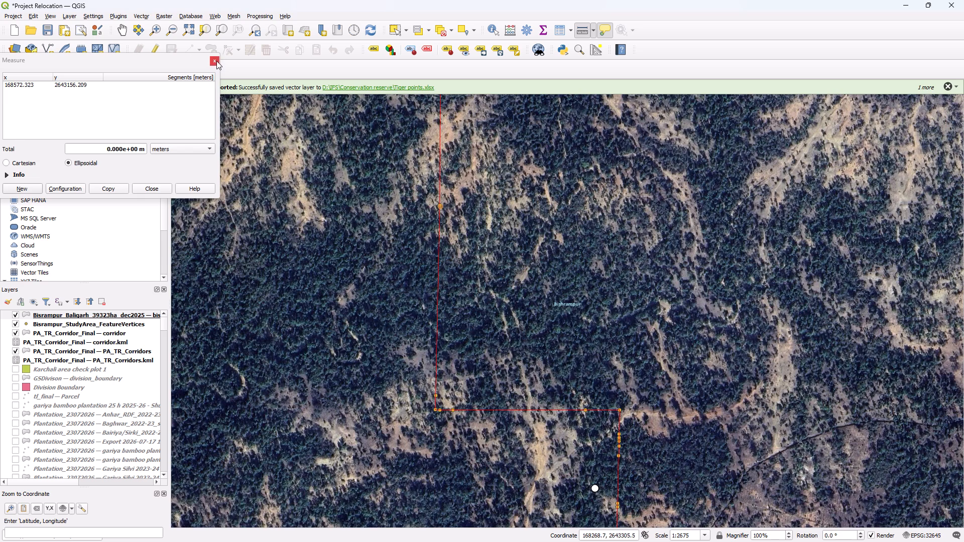
{"action": "left_click", "coordinate": [216, 61]}
Examine the closely spaced study area vertices near the top of the short north-south boundary edge east of the southwest corner.
{"action": "scroll", "coordinate": [377, 346], "scroll_direction": "down", "scroll_amount": 1}
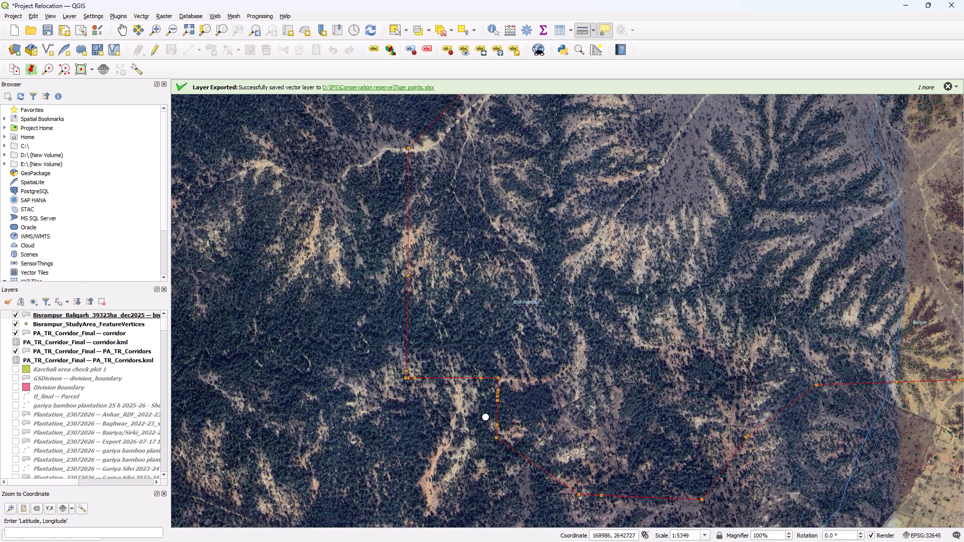
{"action": "scroll", "coordinate": [526, 407], "scroll_direction": "up", "scroll_amount": 2}
{"action": "scroll", "coordinate": [379, 338], "scroll_direction": "up", "scroll_amount": 4}
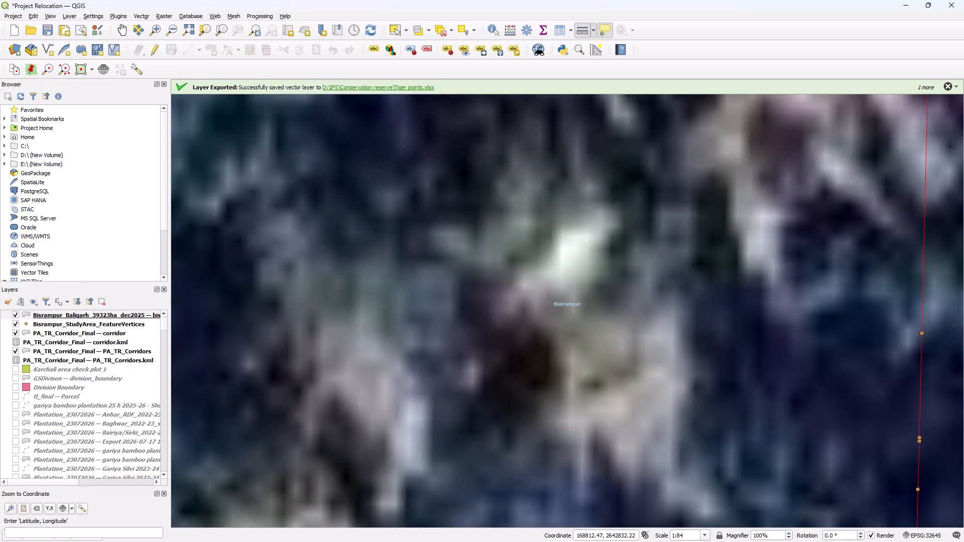
{"action": "scroll", "coordinate": [659, 384], "scroll_direction": "down", "scroll_amount": 1}
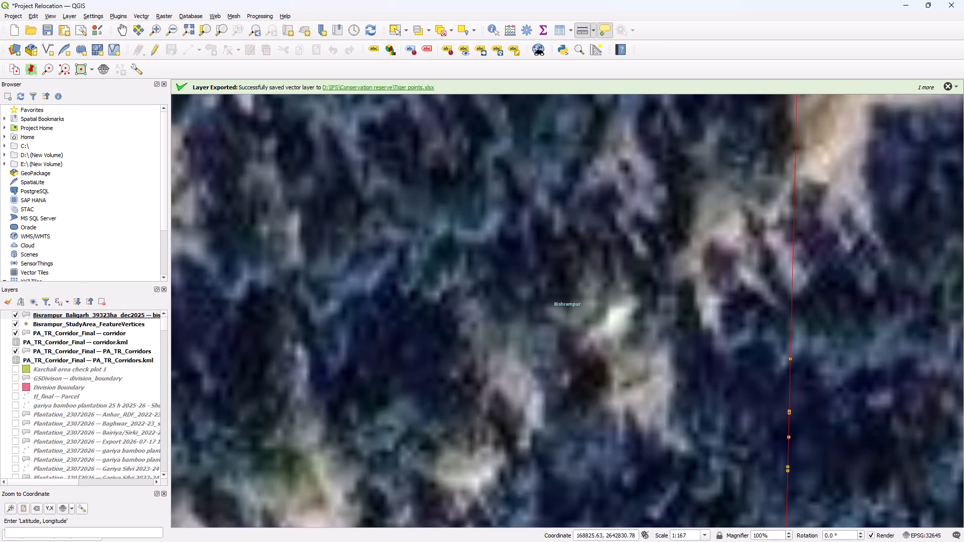
{"action": "scroll", "coordinate": [812, 404], "scroll_direction": "up", "scroll_amount": 2}
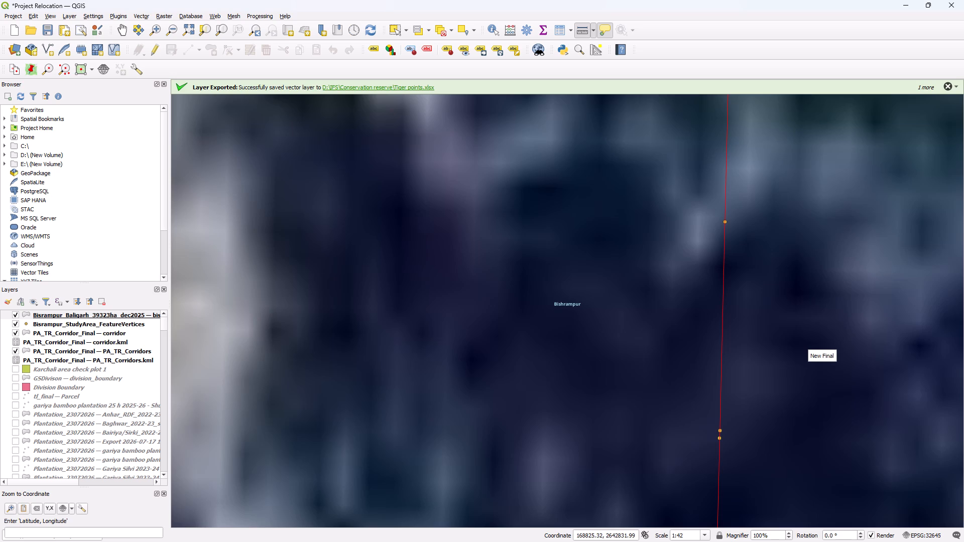
{"action": "scroll", "coordinate": [661, 365], "scroll_direction": "down", "scroll_amount": 2}
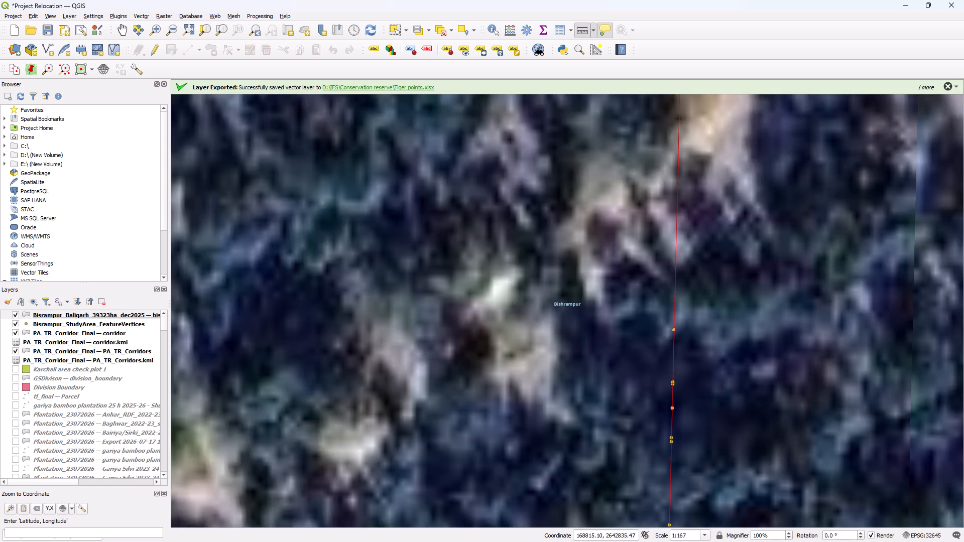
{"action": "scroll", "coordinate": [580, 304], "scroll_direction": "down", "scroll_amount": 1}
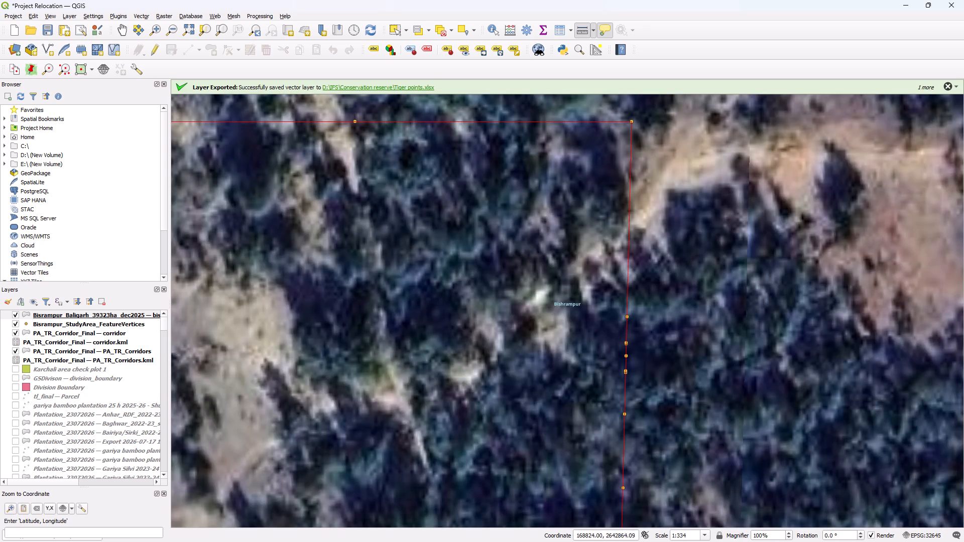
{"action": "scroll", "coordinate": [626, 348], "scroll_direction": "up", "scroll_amount": 1}
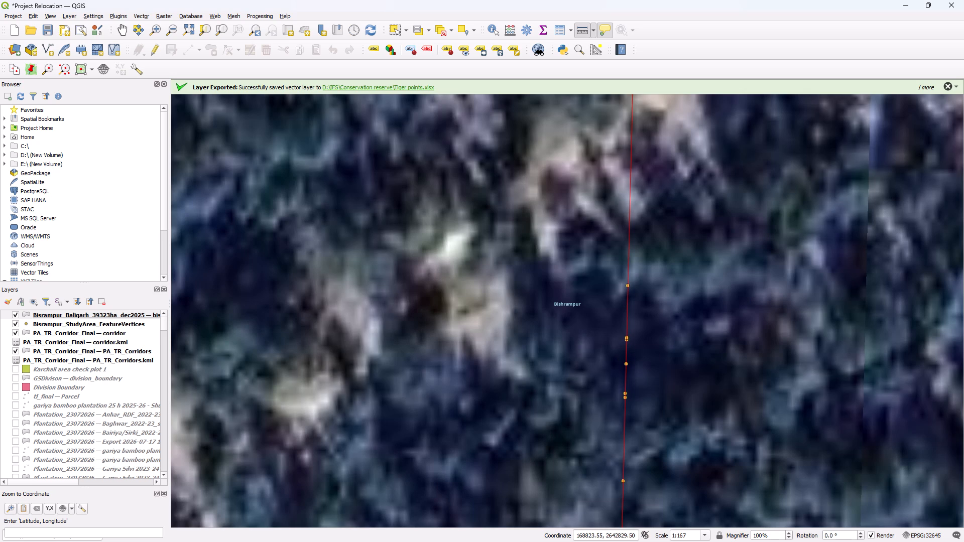
Examine the study area vertices on the lower part of the short north-south edge, down to where the boundary turns southeast.
{"action": "scroll", "coordinate": [626, 346], "scroll_direction": "down", "scroll_amount": 5}
{"action": "scroll", "coordinate": [583, 402], "scroll_direction": "up", "scroll_amount": 2}
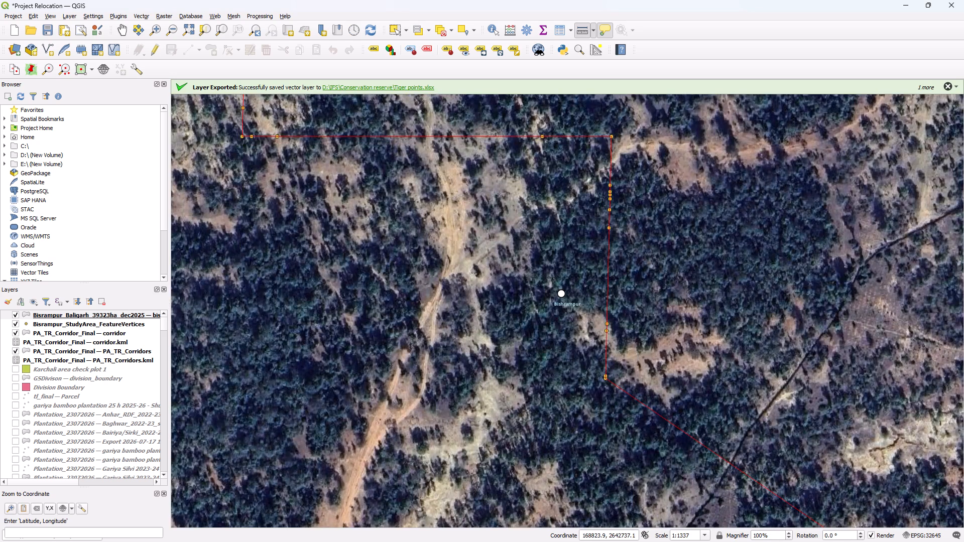
{"action": "scroll", "coordinate": [611, 322], "scroll_direction": "up", "scroll_amount": 2}
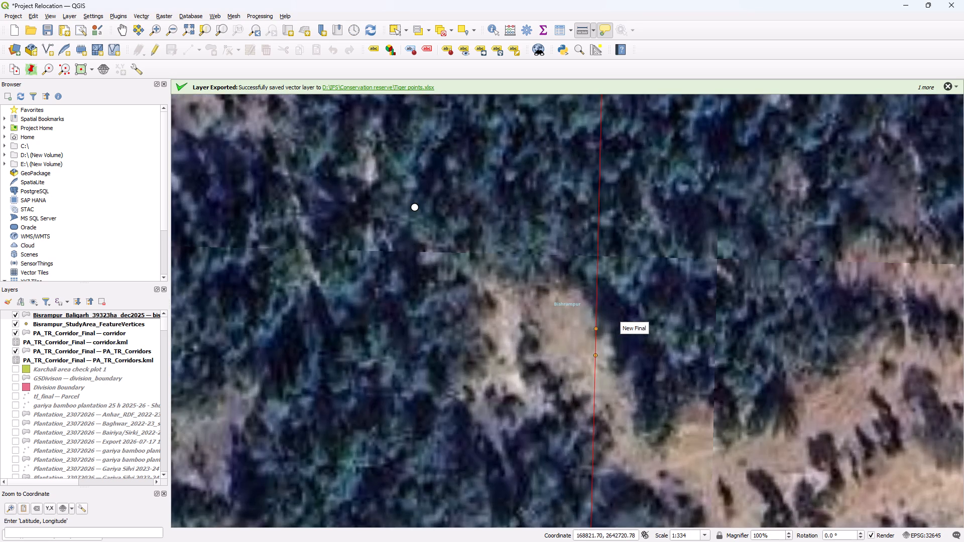
{"action": "scroll", "coordinate": [577, 322], "scroll_direction": "up", "scroll_amount": 1}
{"action": "scroll", "coordinate": [609, 363], "scroll_direction": "up", "scroll_amount": 2}
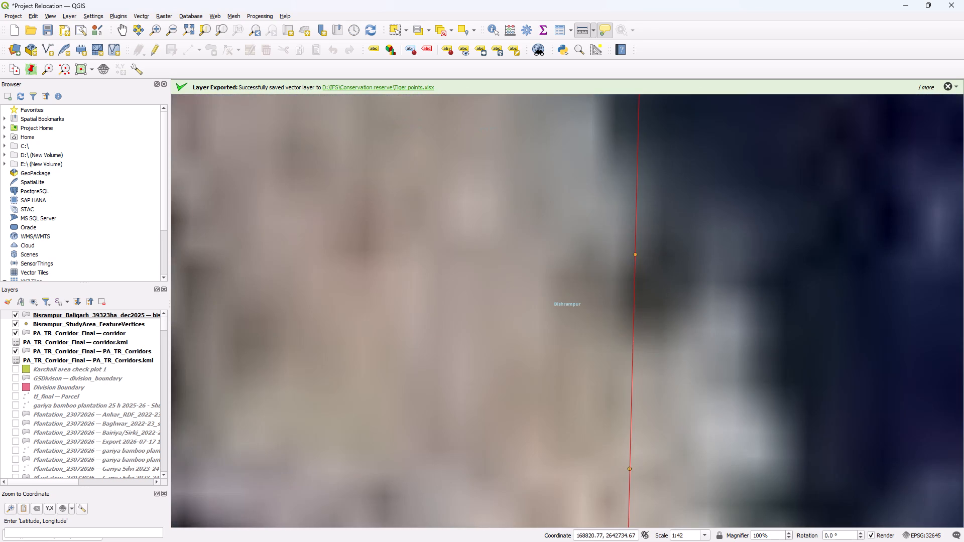
{"action": "scroll", "coordinate": [609, 363], "scroll_direction": "down", "scroll_amount": 2}
{"action": "scroll", "coordinate": [555, 355], "scroll_direction": "down", "scroll_amount": 1}
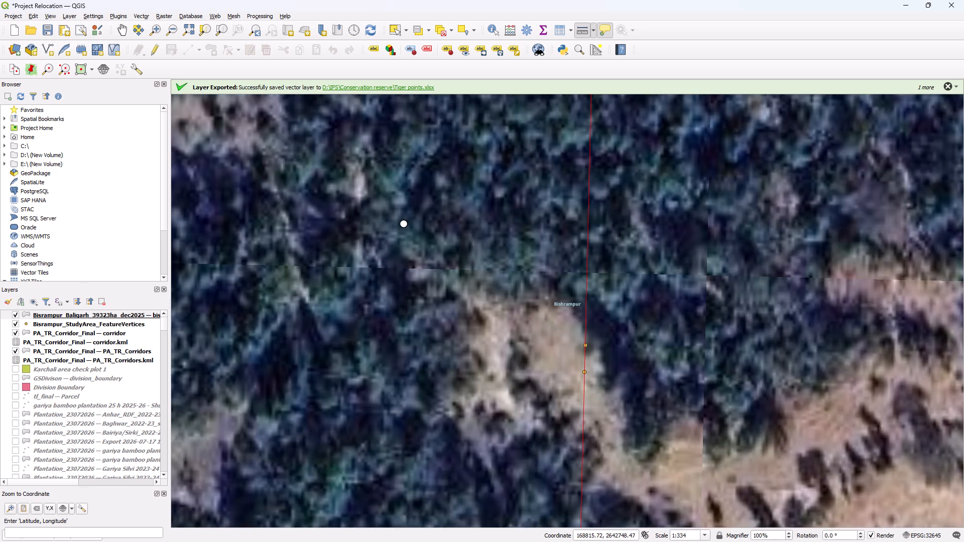
{"action": "scroll", "coordinate": [546, 288], "scroll_direction": "down", "scroll_amount": 1}
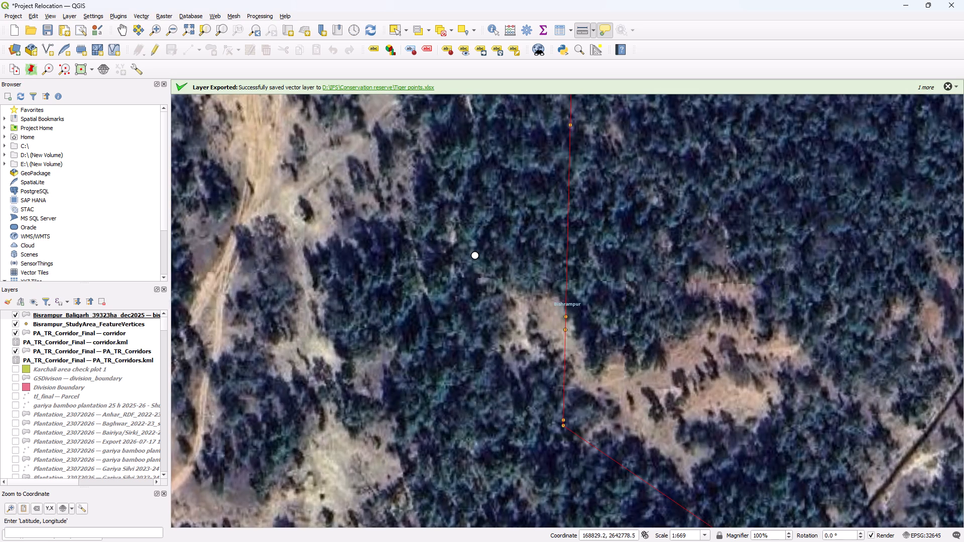
{"action": "scroll", "coordinate": [544, 179], "scroll_direction": "down", "scroll_amount": 1}
{"action": "scroll", "coordinate": [511, 286], "scroll_direction": "down", "scroll_amount": 1}
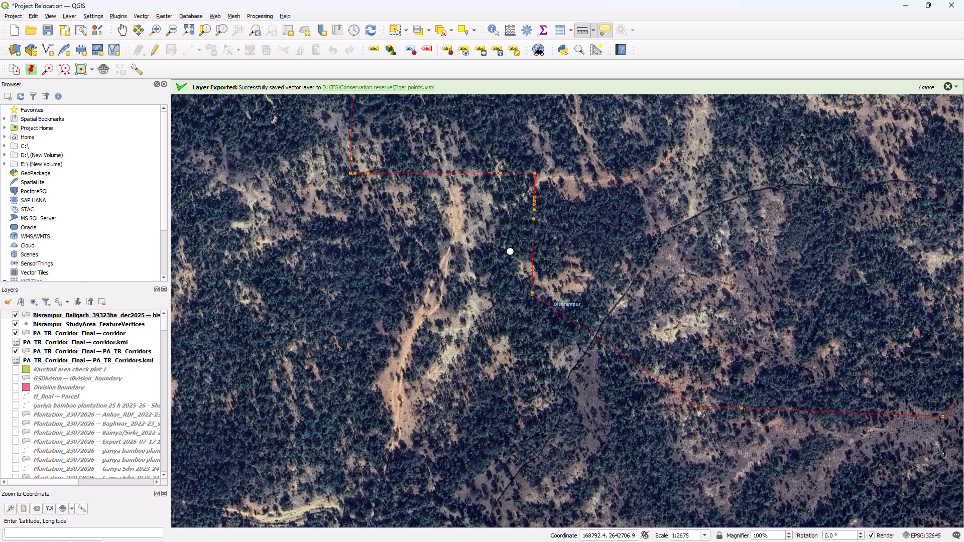
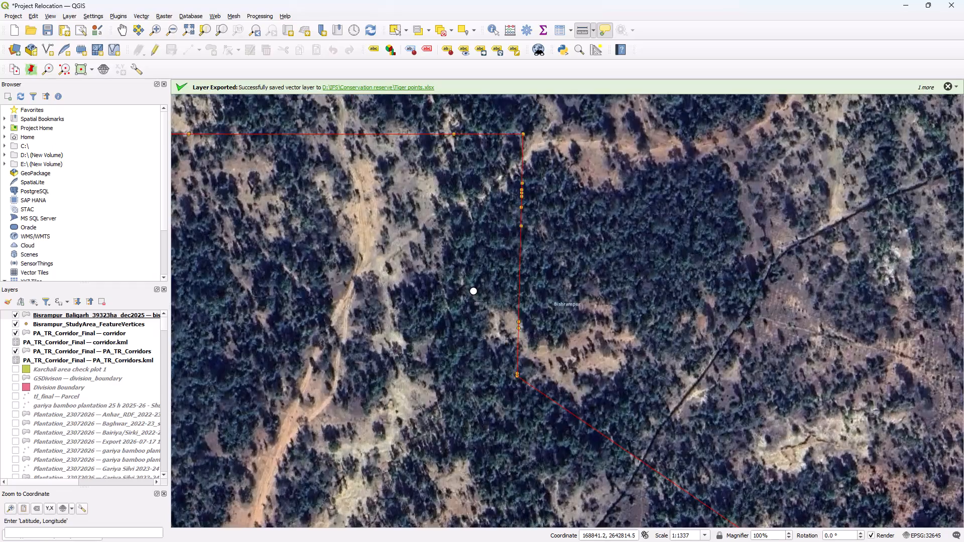
Examine the closely spaced study area vertices on the upper part of the short north-south boundary edge east of the southwest corner.
{"action": "scroll", "coordinate": [546, 208], "scroll_direction": "up", "scroll_amount": 1}
{"action": "scroll", "coordinate": [467, 184], "scroll_direction": "up", "scroll_amount": 1}
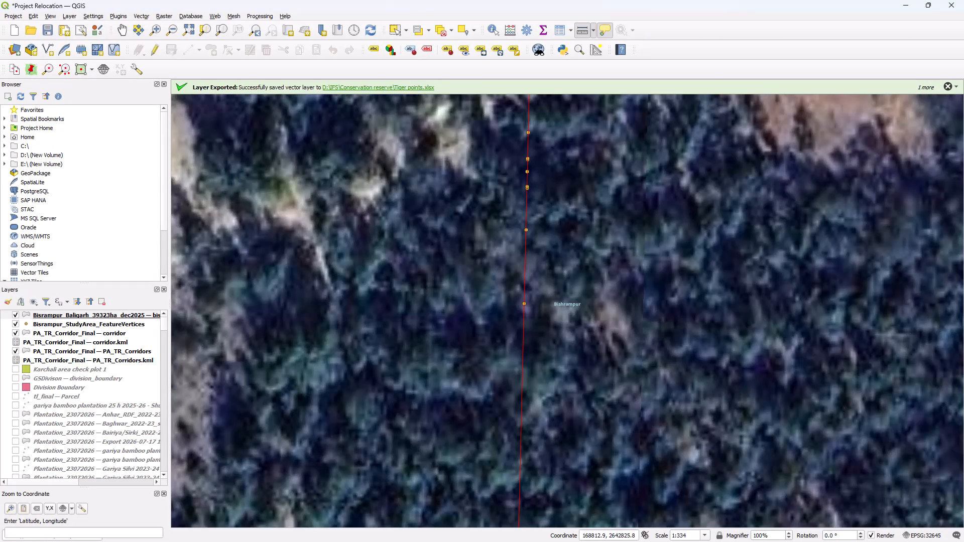
{"action": "scroll", "coordinate": [555, 120], "scroll_direction": "up", "scroll_amount": 1}
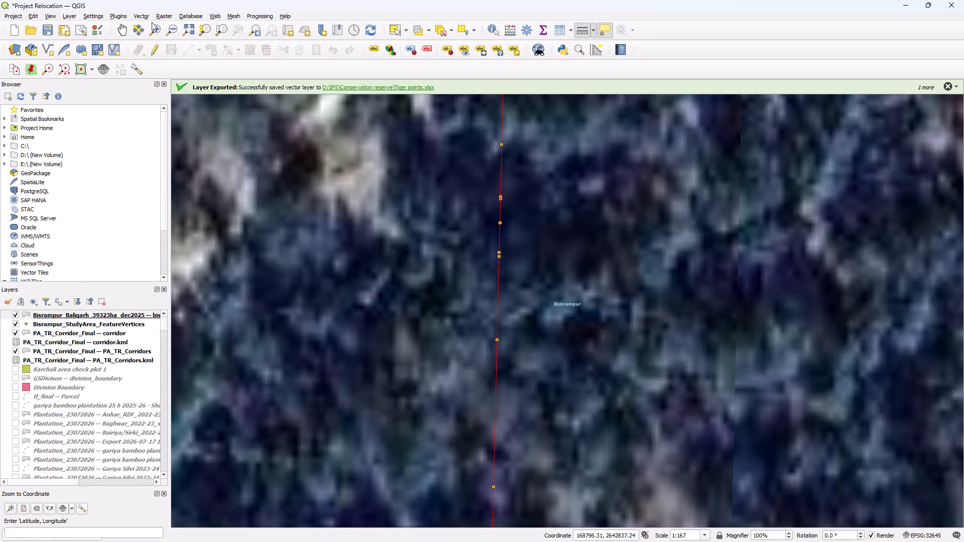
{"action": "left_click", "coordinate": [119, 30]}
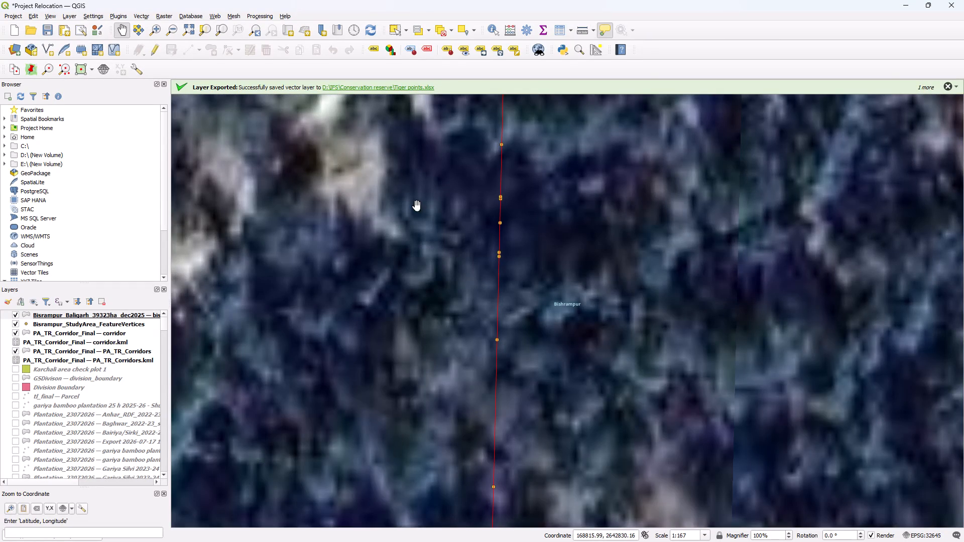
{"action": "scroll", "coordinate": [548, 267], "scroll_direction": "up", "scroll_amount": 2}
{"action": "scroll", "coordinate": [306, 203], "scroll_direction": "down", "scroll_amount": 2}
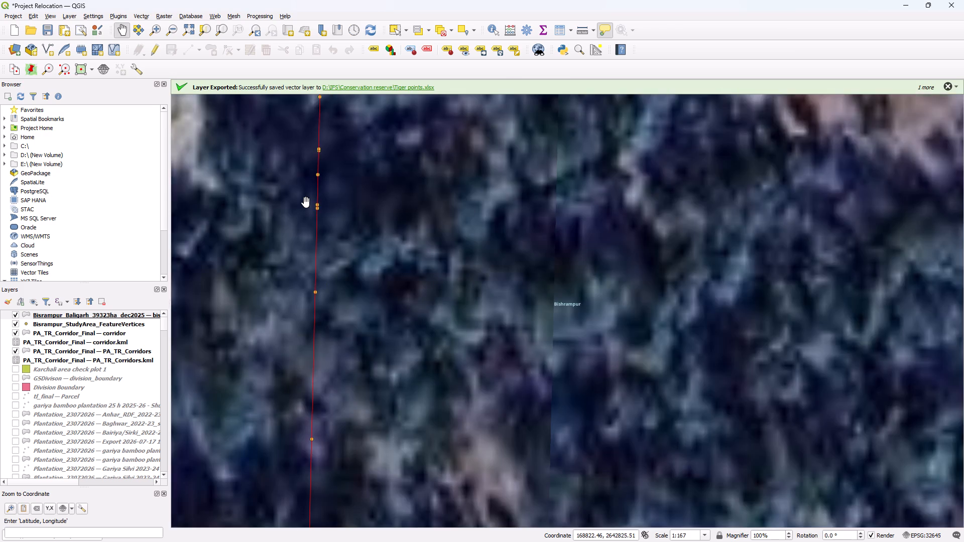
{"action": "scroll", "coordinate": [306, 200], "scroll_direction": "down", "scroll_amount": 4}
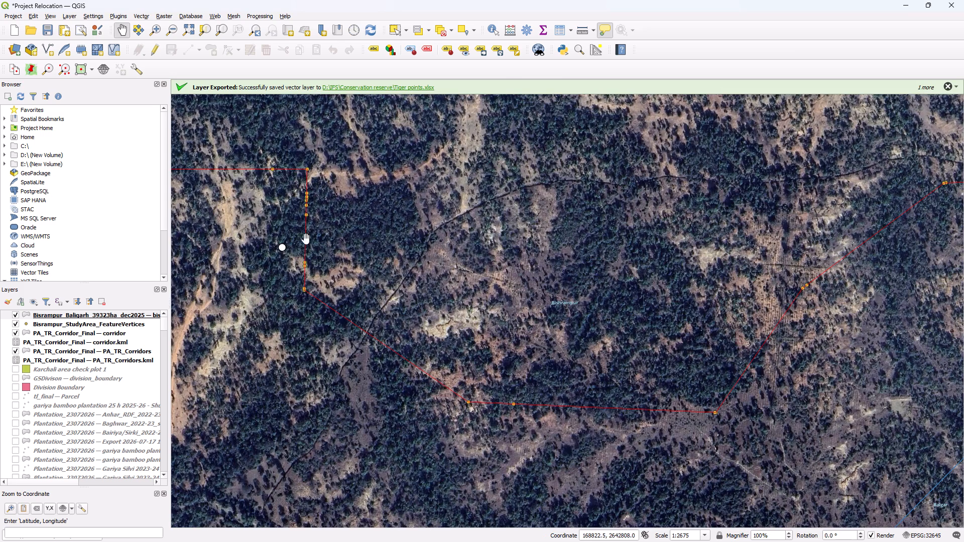
Examine the study area vertices along the boundary's southern edge and the northeast-running edge beyond it, near Bishrampur.
{"action": "scroll", "coordinate": [306, 261], "scroll_direction": "down", "scroll_amount": 1}
{"action": "scroll", "coordinate": [391, 339], "scroll_direction": "up", "scroll_amount": 2}
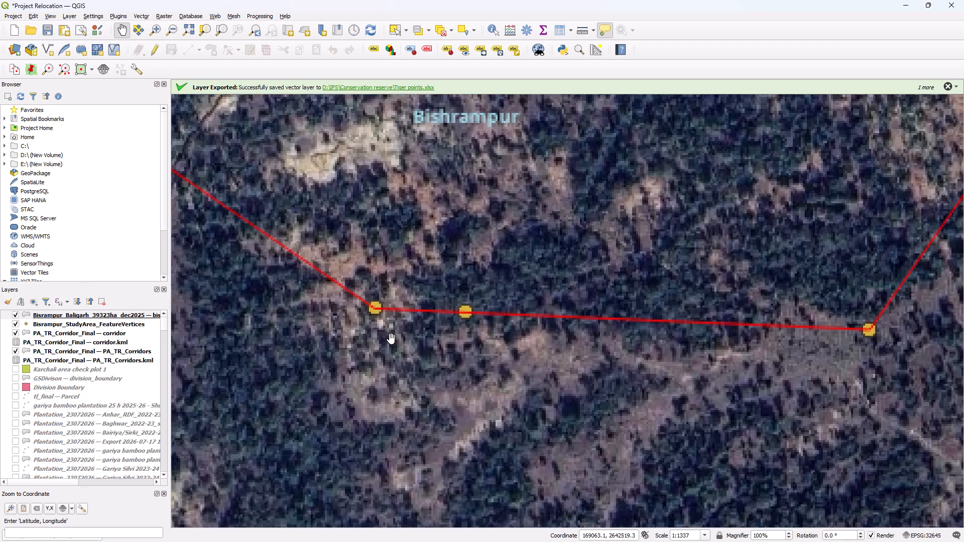
{"action": "scroll", "coordinate": [380, 309], "scroll_direction": "up", "scroll_amount": 1}
{"action": "scroll", "coordinate": [524, 302], "scroll_direction": "down", "scroll_amount": 2}
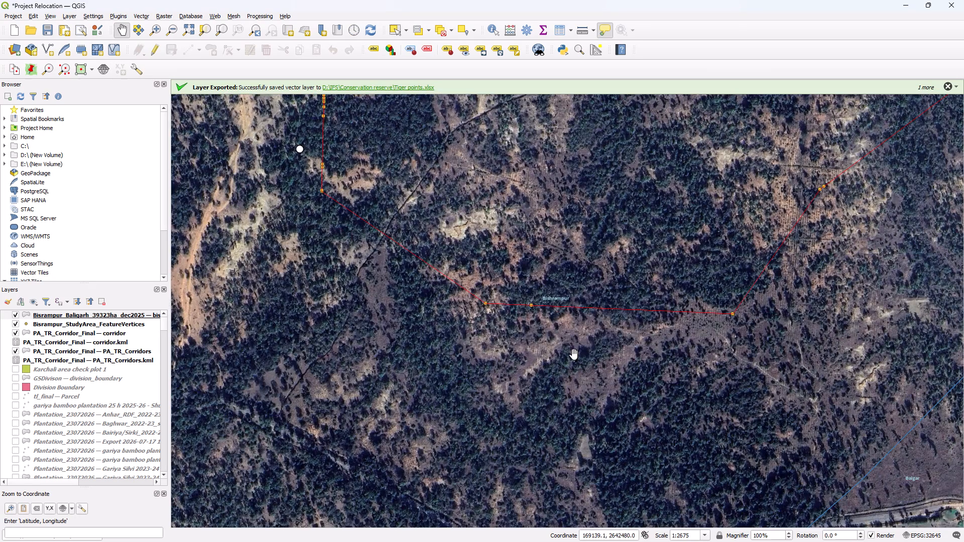
{"action": "left_click_drag", "start_coordinate": [745, 365], "coordinate": [455, 487]}
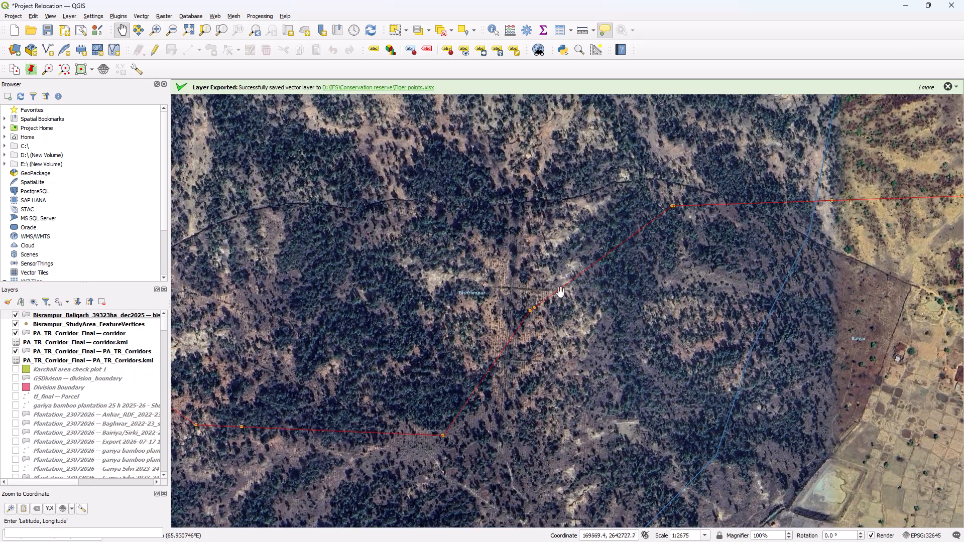
{"action": "scroll", "coordinate": [530, 308], "scroll_direction": "up", "scroll_amount": 4}
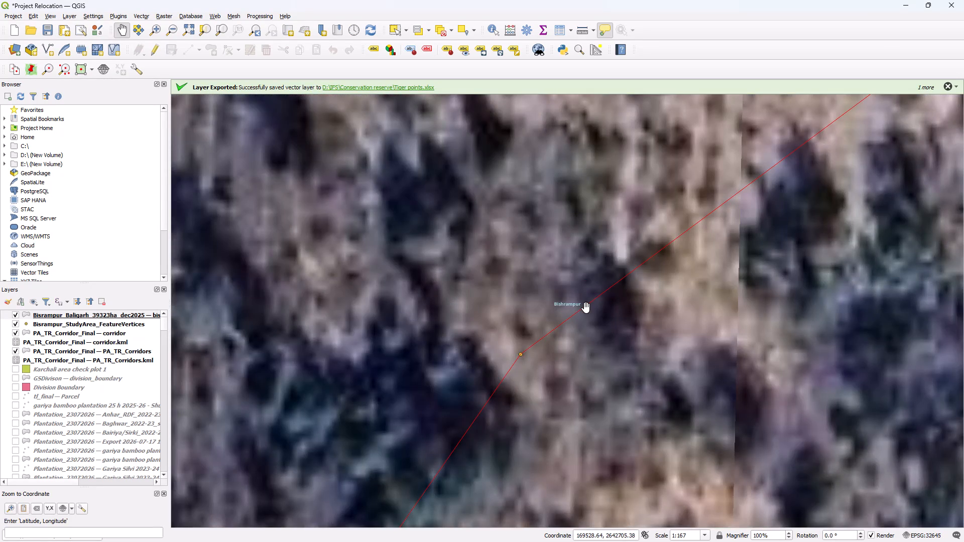
{"action": "scroll", "coordinate": [586, 308], "scroll_direction": "down", "scroll_amount": 3}
{"action": "scroll", "coordinate": [544, 260], "scroll_direction": "down", "scroll_amount": 3}
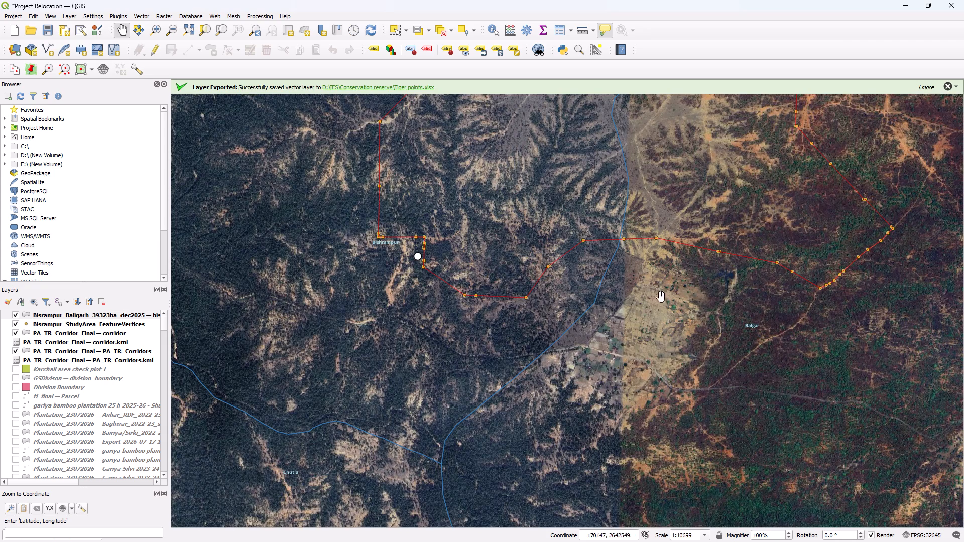
{"action": "scroll", "coordinate": [584, 274], "scroll_direction": "up", "scroll_amount": 2}
{"action": "scroll", "coordinate": [496, 227], "scroll_direction": "down", "scroll_amount": 2}
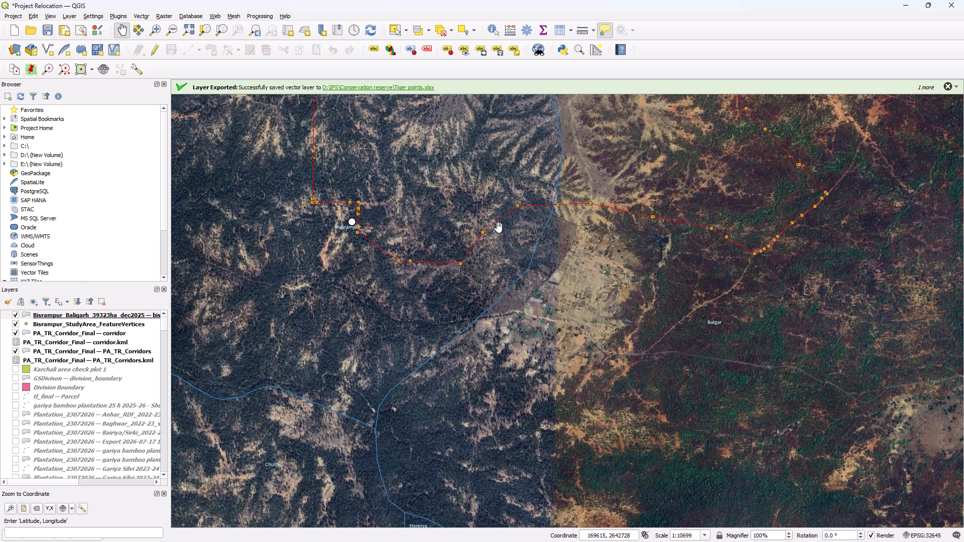
Try to measure from the eastern vertex of the small kink where the boundary turns east-southeast near Balgar, in meters.
{"action": "left_click_drag", "start_coordinate": [618, 228], "coordinate": [496, 285]}
{"action": "scroll", "coordinate": [477, 255], "scroll_direction": "up", "scroll_amount": 3}
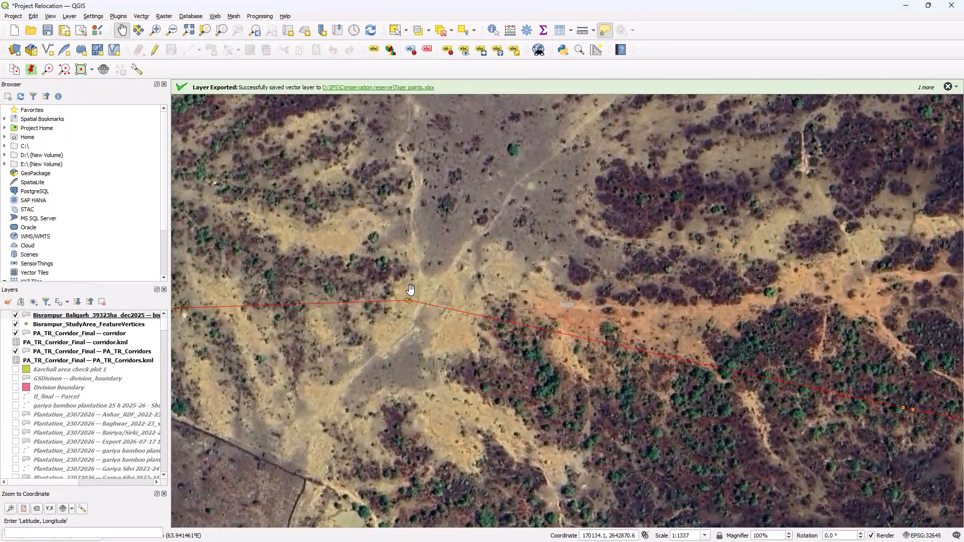
{"action": "scroll", "coordinate": [412, 298], "scroll_direction": "up", "scroll_amount": 4}
{"action": "scroll", "coordinate": [355, 315], "scroll_direction": "up", "scroll_amount": 1}
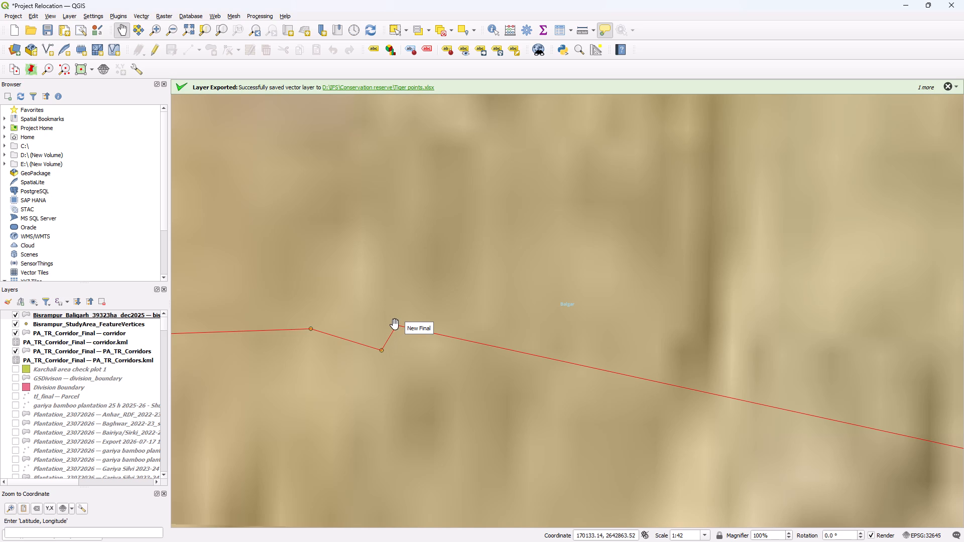
{"action": "left_click", "coordinate": [584, 30]}
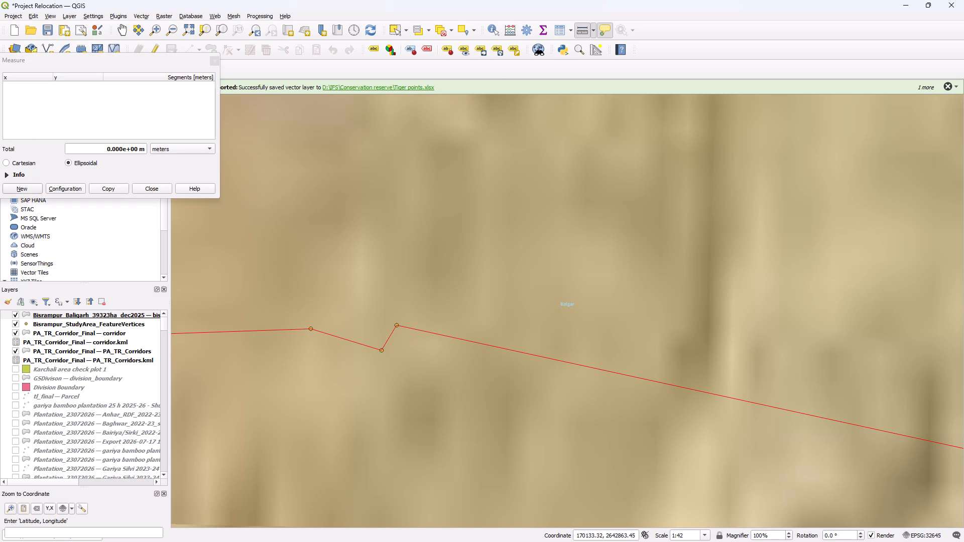
{"action": "left_click", "coordinate": [398, 327]}
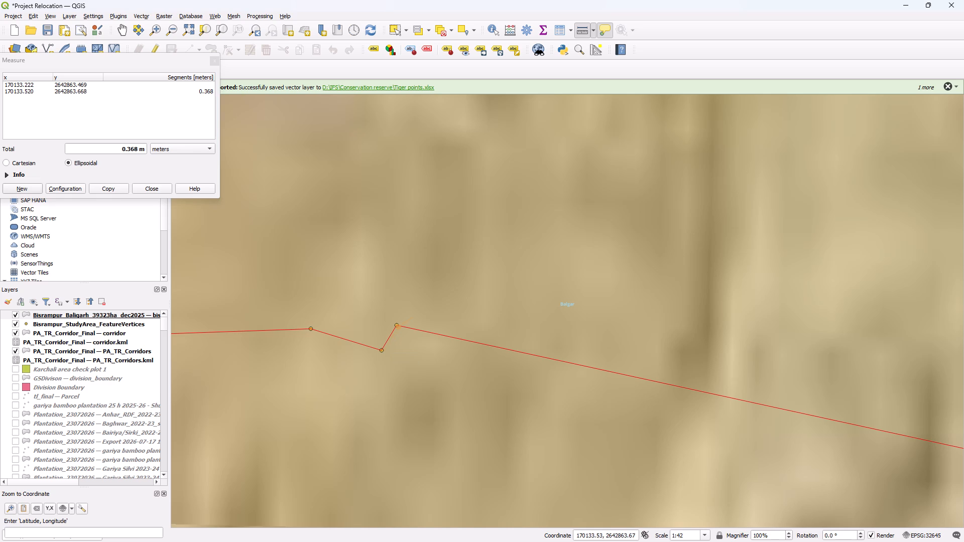
{"action": "scroll", "coordinate": [412, 318], "scroll_direction": "down", "scroll_amount": 2}
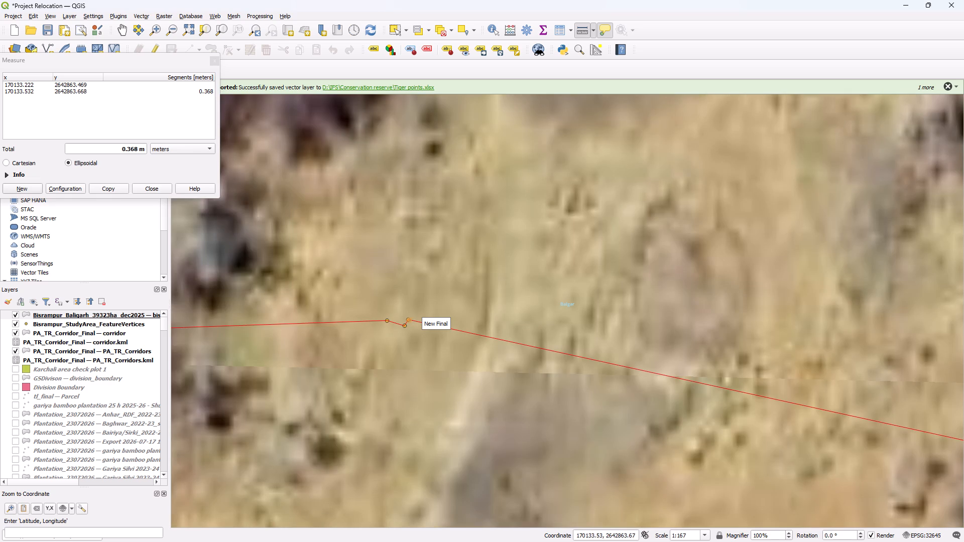
{"action": "scroll", "coordinate": [412, 318], "scroll_direction": "down", "scroll_amount": 1}
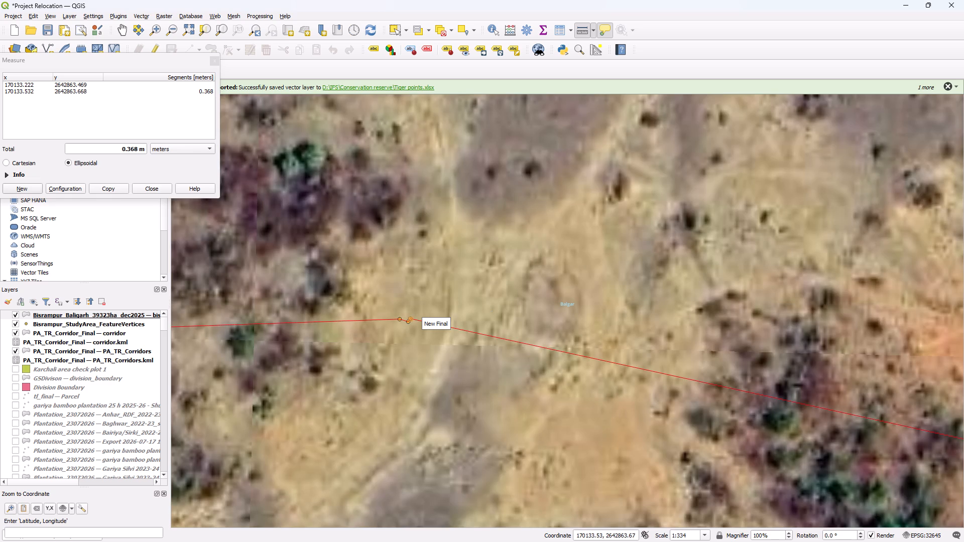
{"action": "scroll", "coordinate": [412, 318], "scroll_direction": "down", "scroll_amount": 1}
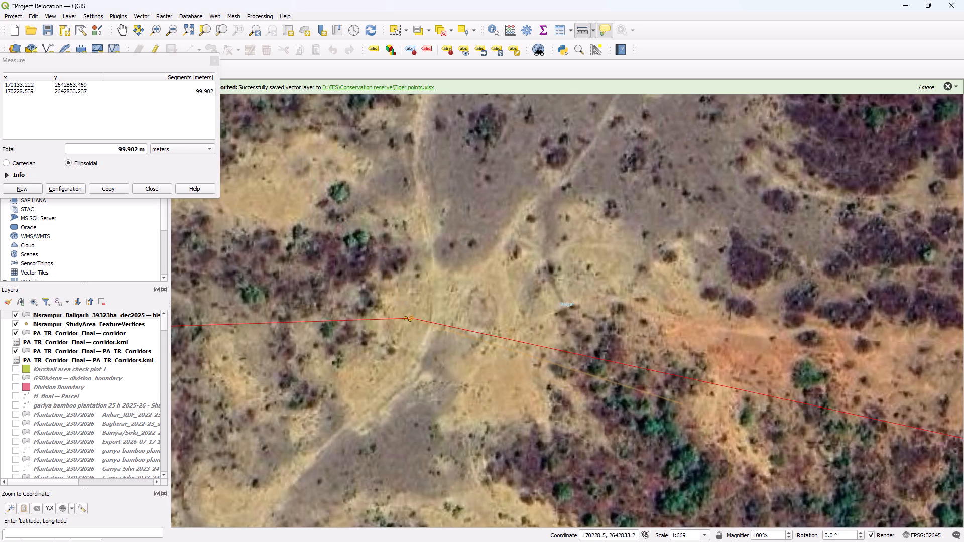
{"action": "right_click", "coordinate": [434, 321]}
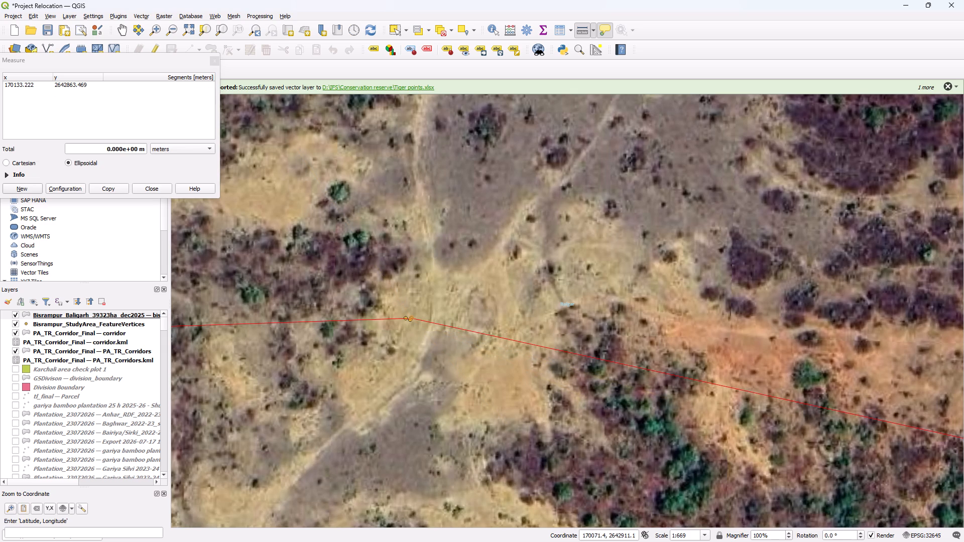
{"action": "left_click", "coordinate": [146, 191]}
Measure the straight-line distance in meters between the outer two vertices of the small boundary kink near Balgar.
{"action": "scroll", "coordinate": [428, 325], "scroll_direction": "up", "scroll_amount": 1}
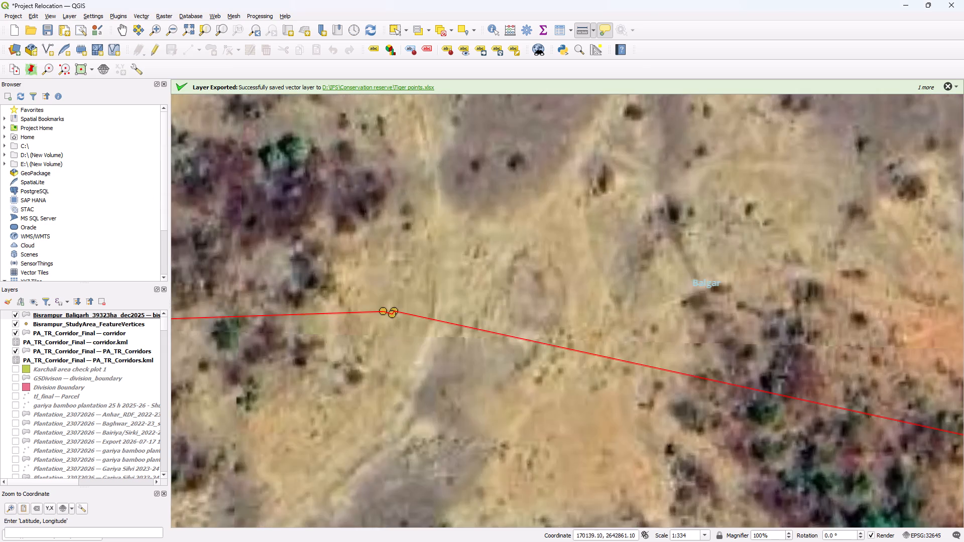
{"action": "scroll", "coordinate": [377, 318], "scroll_direction": "up", "scroll_amount": 3}
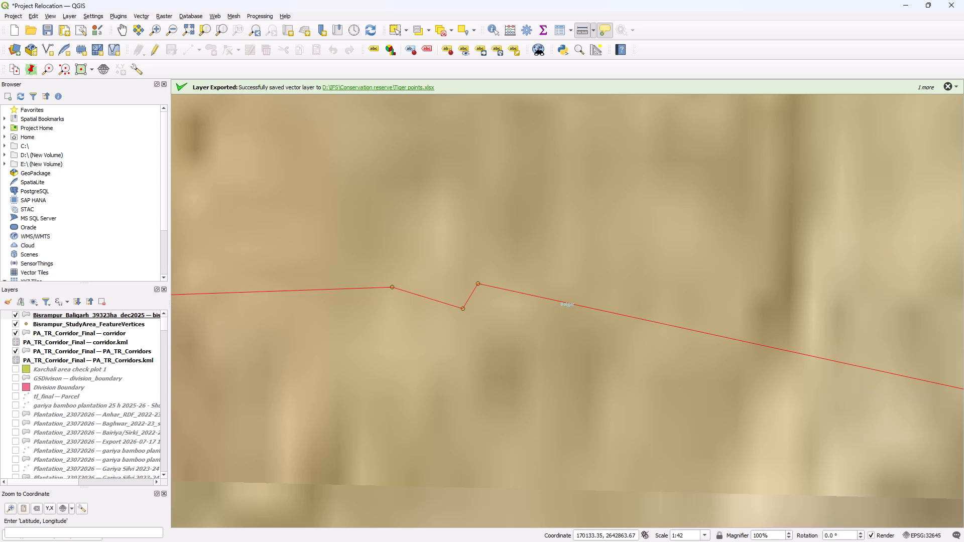
{"action": "left_click_drag", "start_coordinate": [393, 288], "coordinate": [479, 283]}
{"action": "left_click_drag", "start_coordinate": [479, 283], "coordinate": [485, 282]}
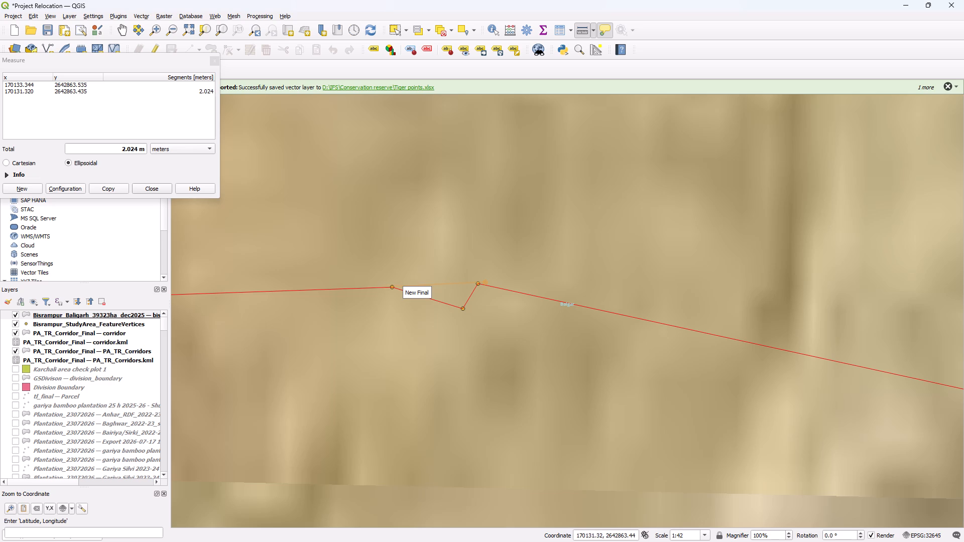
{"action": "left_click", "coordinate": [215, 62]}
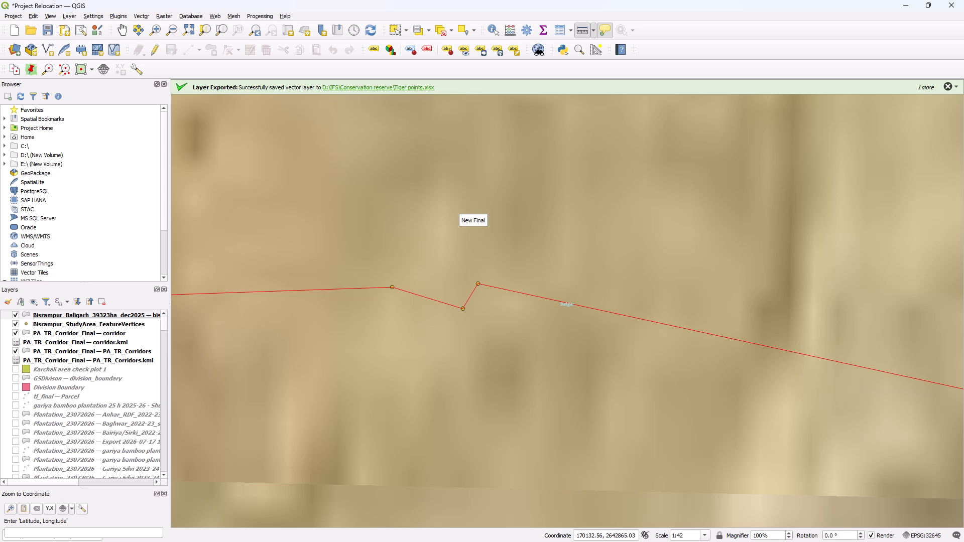
Measure the distance in meters between the two closely spaced boundary vertices farther east-southeast of the kink near Balgar.
{"action": "scroll", "coordinate": [449, 214], "scroll_direction": "down", "scroll_amount": 1}
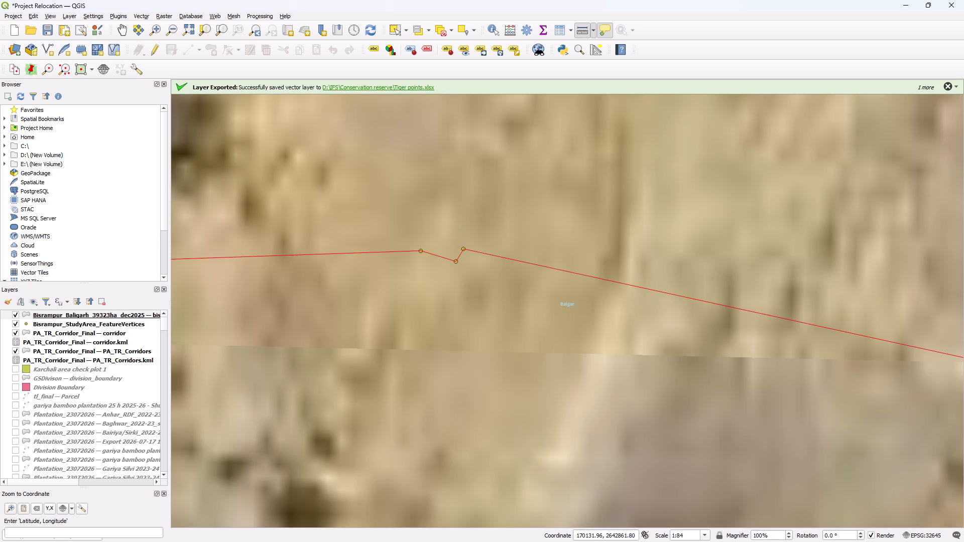
{"action": "scroll", "coordinate": [427, 272], "scroll_direction": "down", "scroll_amount": 2}
{"action": "scroll", "coordinate": [627, 288], "scroll_direction": "up", "scroll_amount": 1}
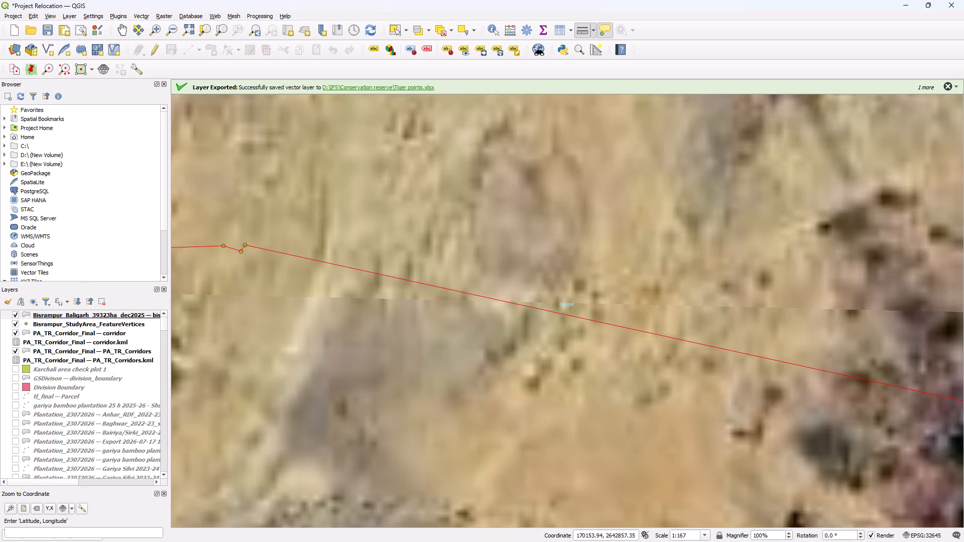
{"action": "scroll", "coordinate": [400, 298], "scroll_direction": "down", "scroll_amount": 2}
{"action": "scroll", "coordinate": [559, 273], "scroll_direction": "down", "scroll_amount": 2}
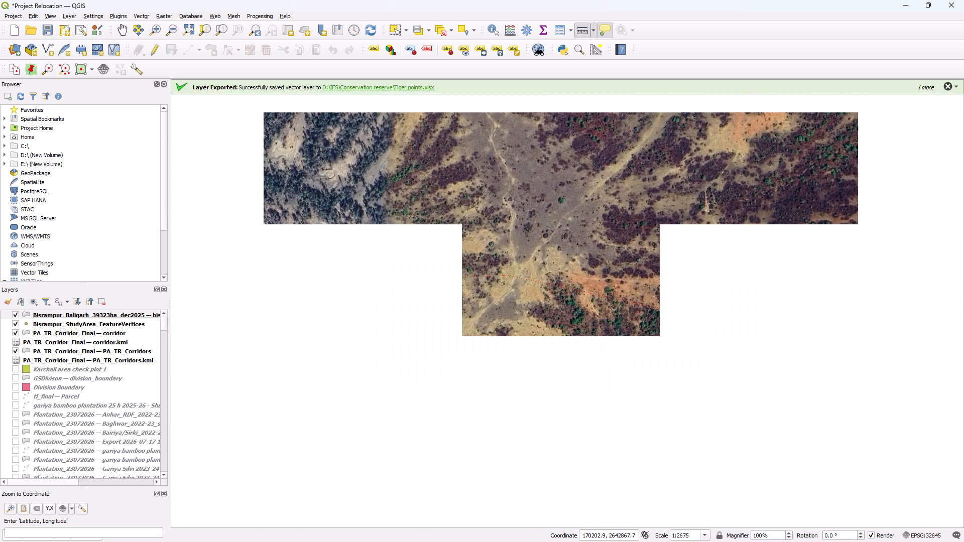
{"action": "scroll", "coordinate": [792, 335], "scroll_direction": "up", "scroll_amount": 2}
{"action": "scroll", "coordinate": [692, 317], "scroll_direction": "up", "scroll_amount": 3}
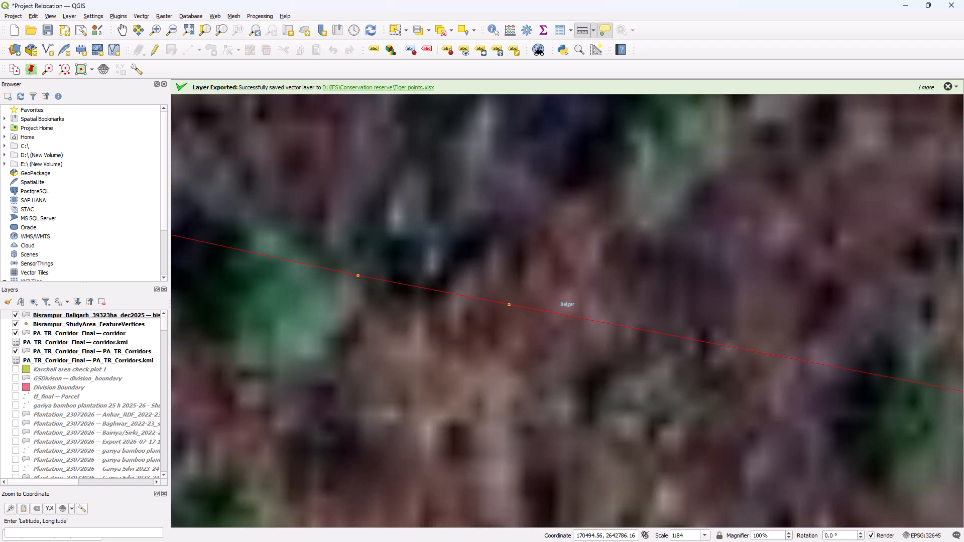
{"action": "left_click", "coordinate": [359, 275]}
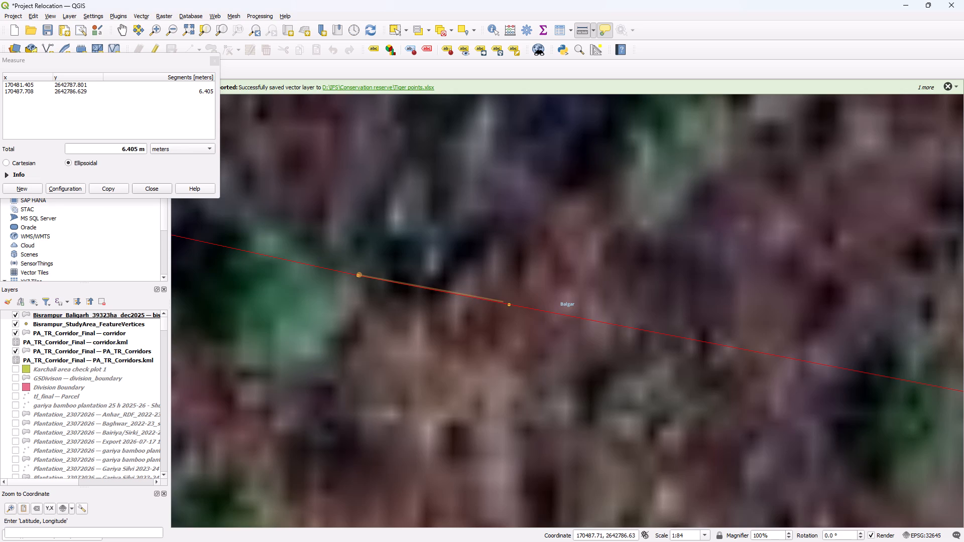
{"action": "right_click", "coordinate": [502, 299]}
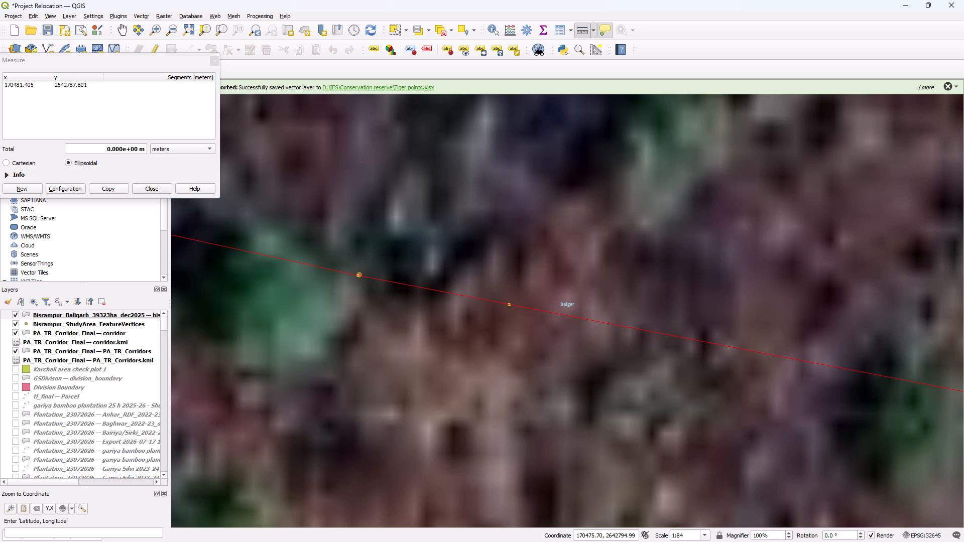
{"action": "left_click", "coordinate": [216, 66]}
Examine the boundary vertices east-southeast past Balgar, along the northeast-running dirt track, and at the stepped kink northwest of the track.
{"action": "scroll", "coordinate": [450, 287], "scroll_direction": "down", "scroll_amount": 4}
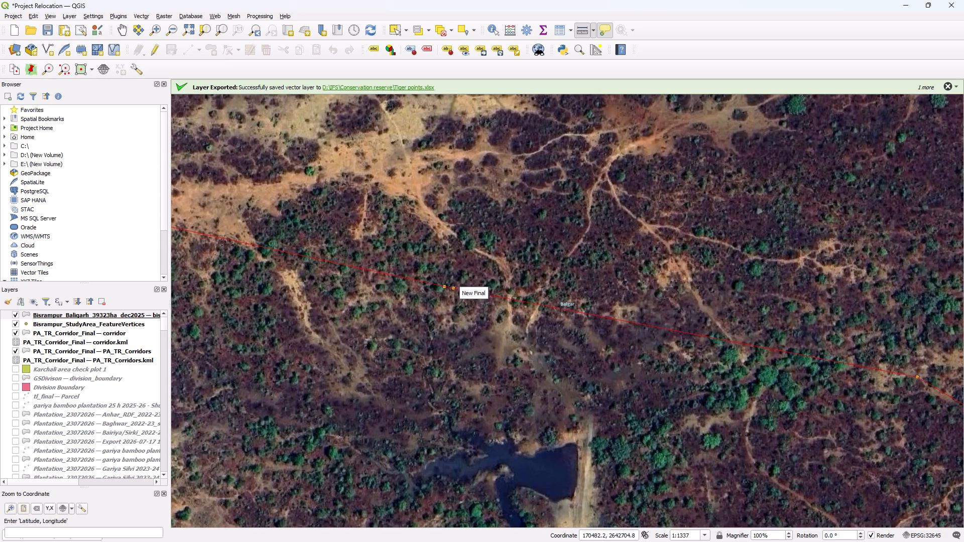
{"action": "scroll", "coordinate": [452, 317], "scroll_direction": "down", "scroll_amount": 2}
{"action": "scroll", "coordinate": [697, 390], "scroll_direction": "up", "scroll_amount": 2}
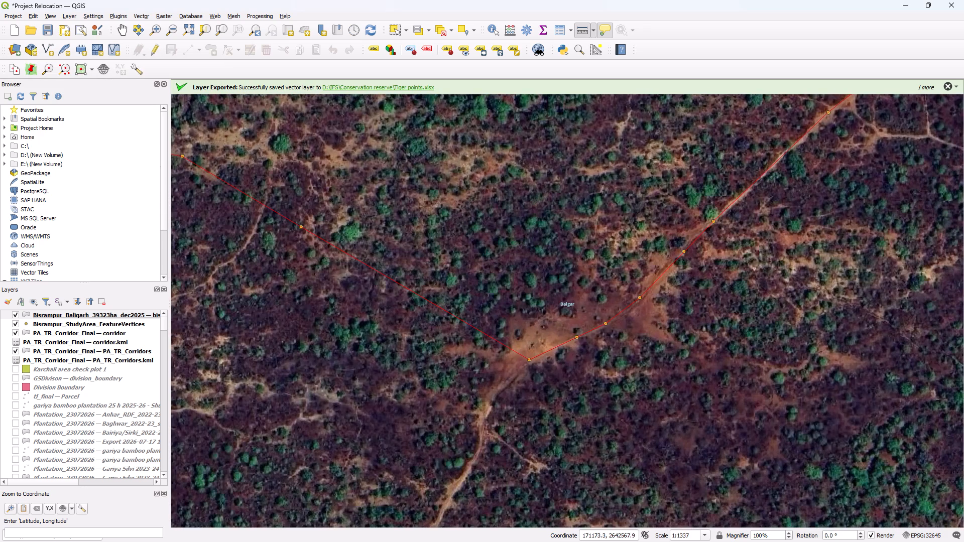
{"action": "scroll", "coordinate": [580, 328], "scroll_direction": "up", "scroll_amount": 1}
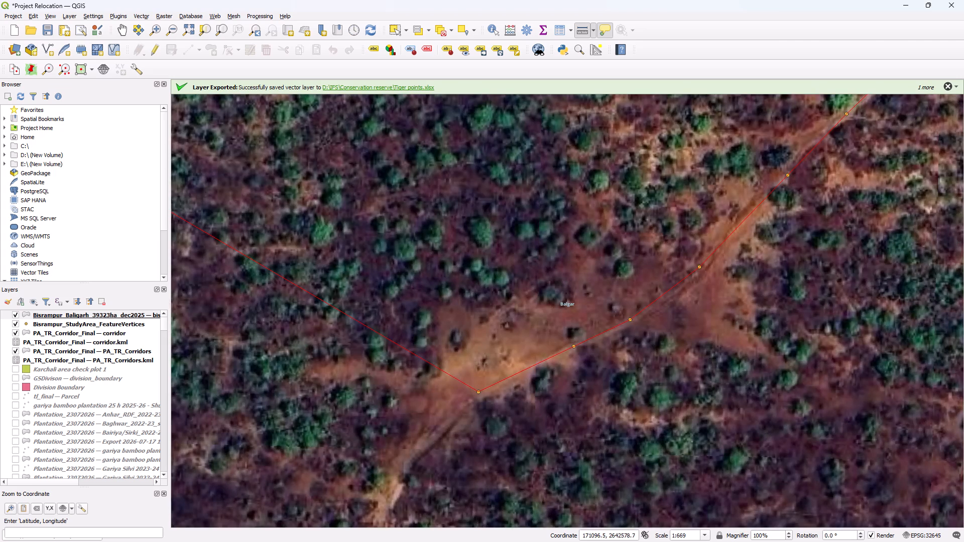
{"action": "scroll", "coordinate": [575, 399], "scroll_direction": "down", "scroll_amount": 1}
{"action": "scroll", "coordinate": [735, 281], "scroll_direction": "up", "scroll_amount": 1}
{"action": "scroll", "coordinate": [655, 375], "scroll_direction": "down", "scroll_amount": 1}
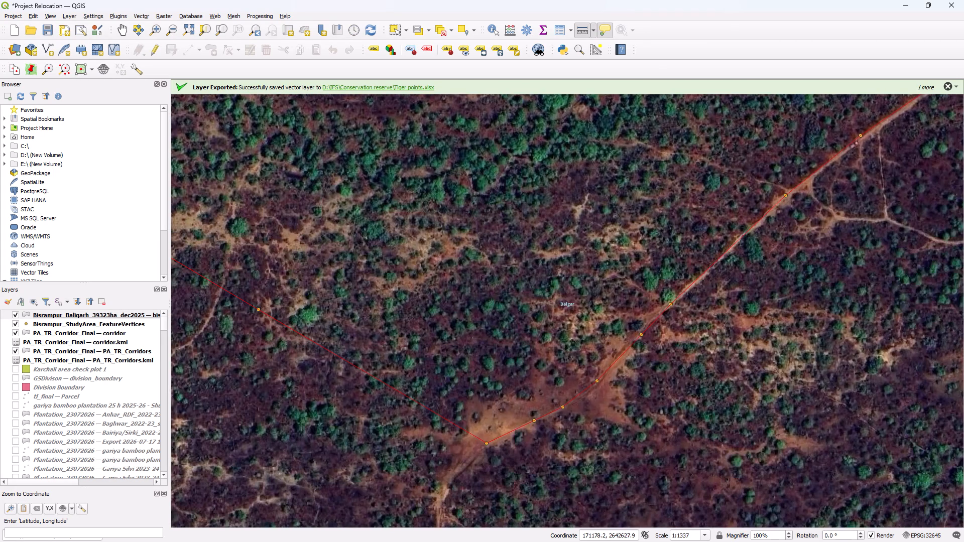
{"action": "scroll", "coordinate": [515, 398], "scroll_direction": "down", "scroll_amount": 1}
{"action": "scroll", "coordinate": [825, 178], "scroll_direction": "up", "scroll_amount": 2}
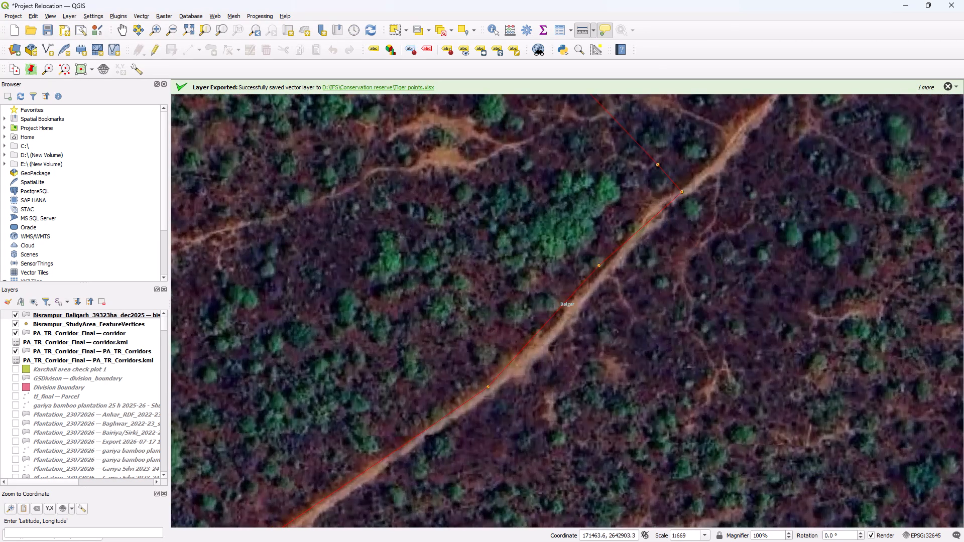
{"action": "scroll", "coordinate": [639, 248], "scroll_direction": "down", "scroll_amount": 3}
{"action": "scroll", "coordinate": [564, 177], "scroll_direction": "up", "scroll_amount": 3}
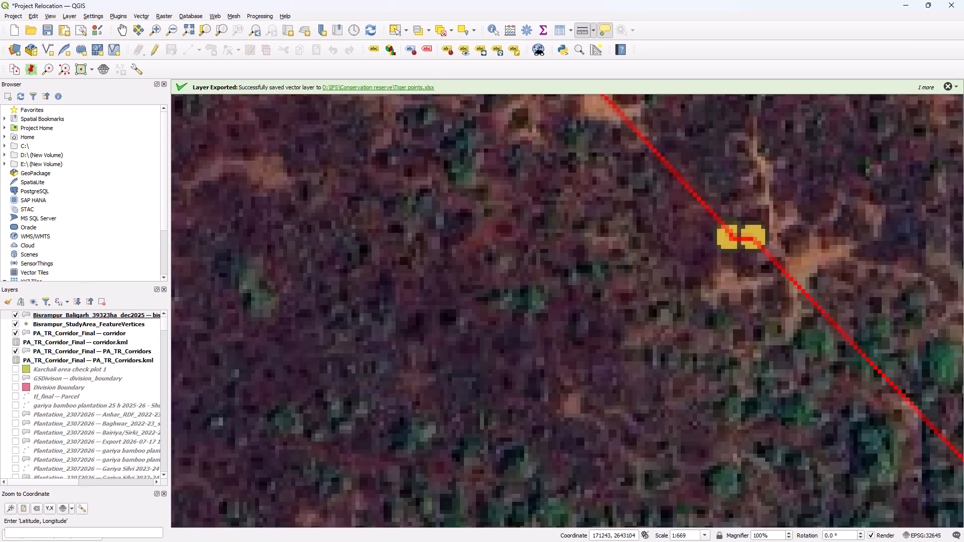
Measure the distance in meters from the corner vertex of the stepped boundary kink to the vertex just north of it.
{"action": "scroll", "coordinate": [730, 226], "scroll_direction": "up", "scroll_amount": 4}
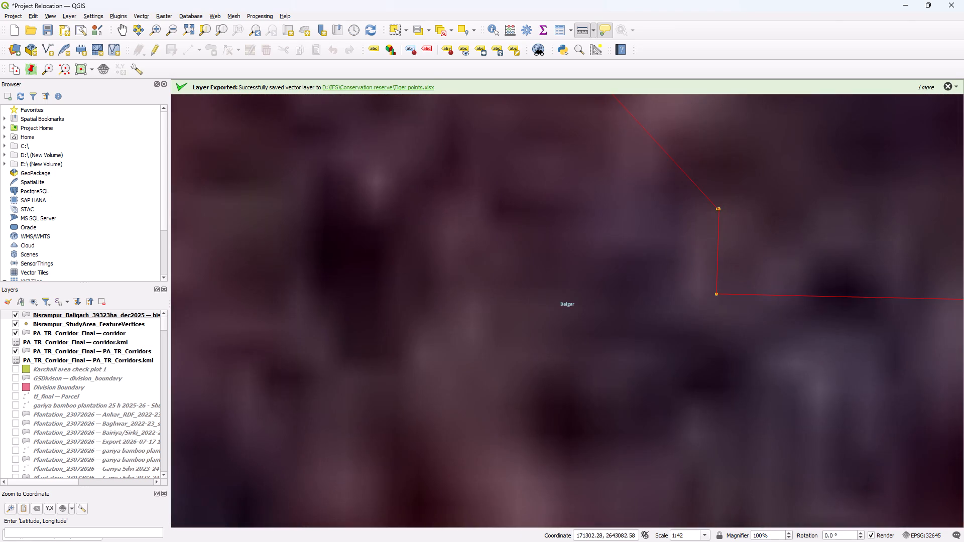
{"action": "left_click", "coordinate": [717, 294]}
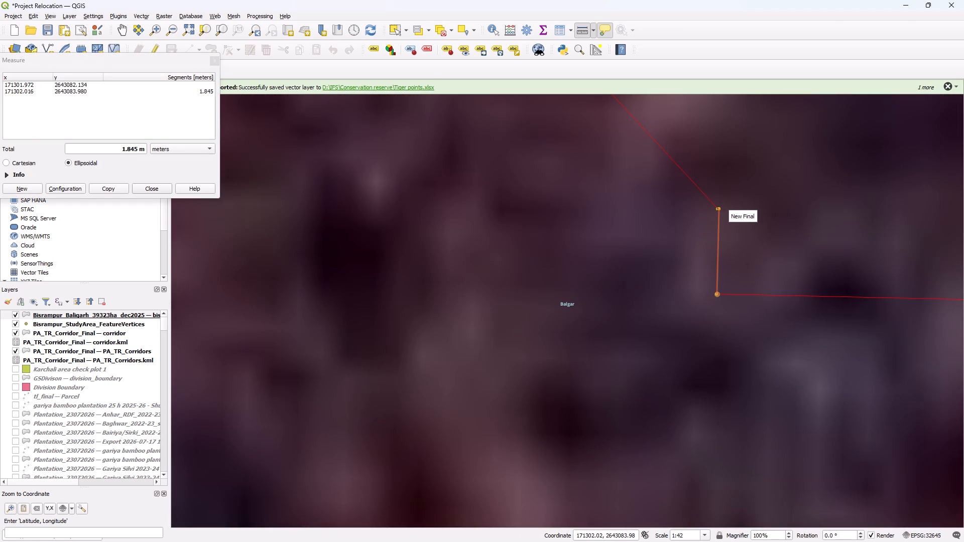
{"action": "right_click", "coordinate": [719, 210]}
Examine how the three vertices of the stepped kink sit relative to the boundary edges on either side.
{"action": "scroll", "coordinate": [692, 232], "scroll_direction": "down", "scroll_amount": 2}
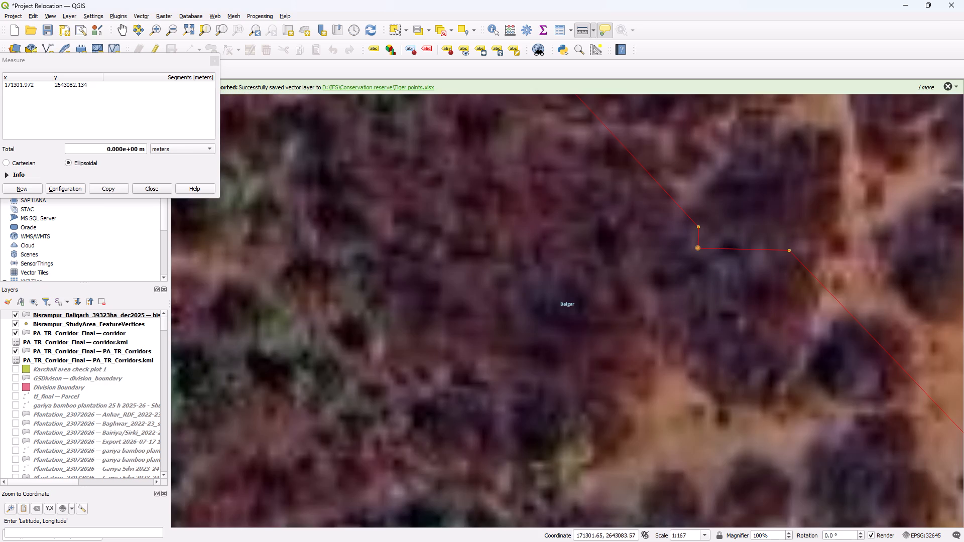
{"action": "scroll", "coordinate": [713, 238], "scroll_direction": "up", "scroll_amount": 1}
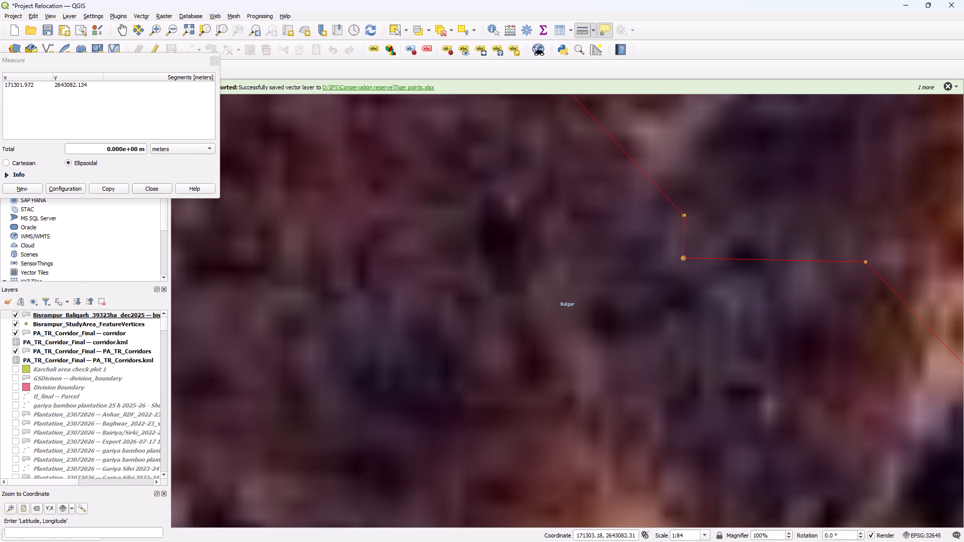
{"action": "scroll", "coordinate": [710, 254], "scroll_direction": "down", "scroll_amount": 1}
{"action": "scroll", "coordinate": [768, 262], "scroll_direction": "down", "scroll_amount": 2}
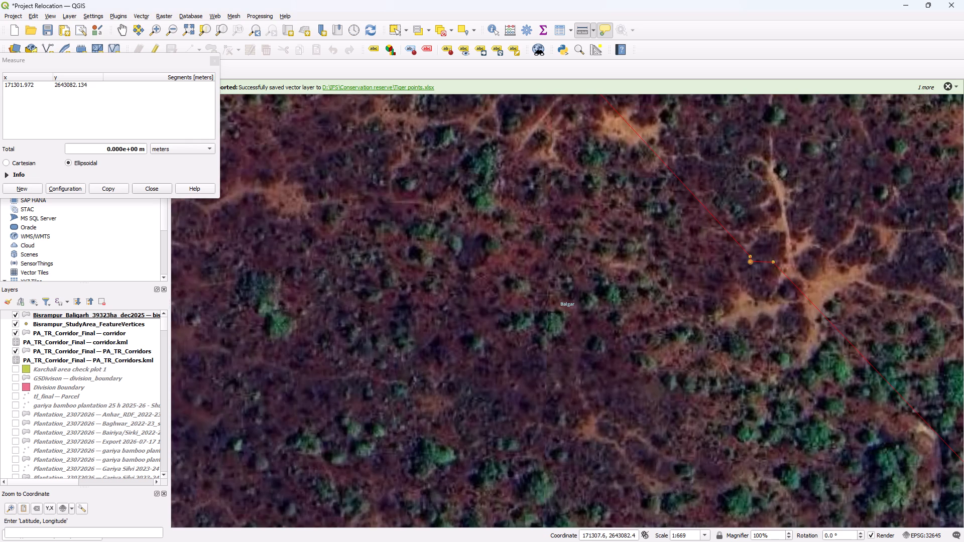
{"action": "scroll", "coordinate": [748, 305], "scroll_direction": "up", "scroll_amount": 1}
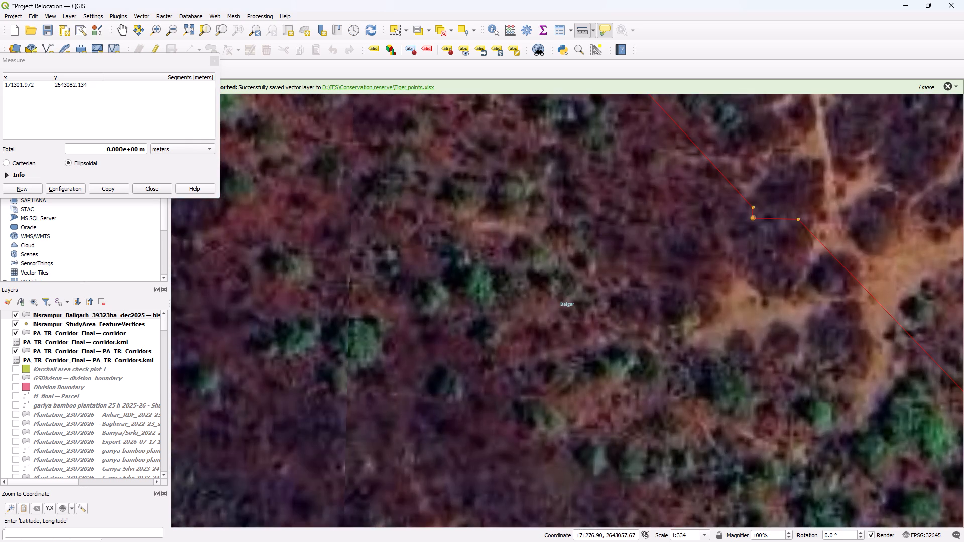
{"action": "scroll", "coordinate": [611, 357], "scroll_direction": "down", "scroll_amount": 2}
{"action": "scroll", "coordinate": [635, 211], "scroll_direction": "down", "scroll_amount": 2}
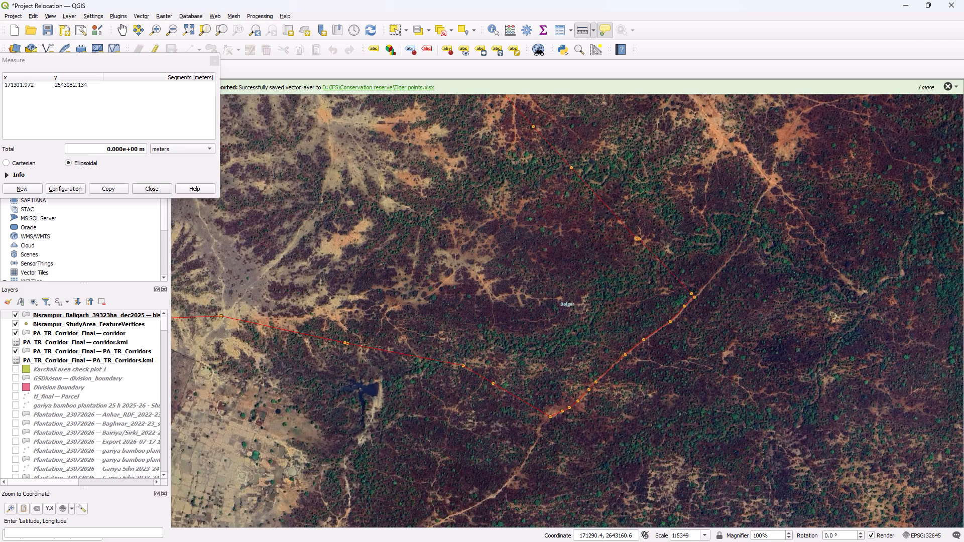
{"action": "scroll", "coordinate": [632, 211], "scroll_direction": "up", "scroll_amount": 2}
{"action": "scroll", "coordinate": [655, 290], "scroll_direction": "up", "scroll_amount": 1}
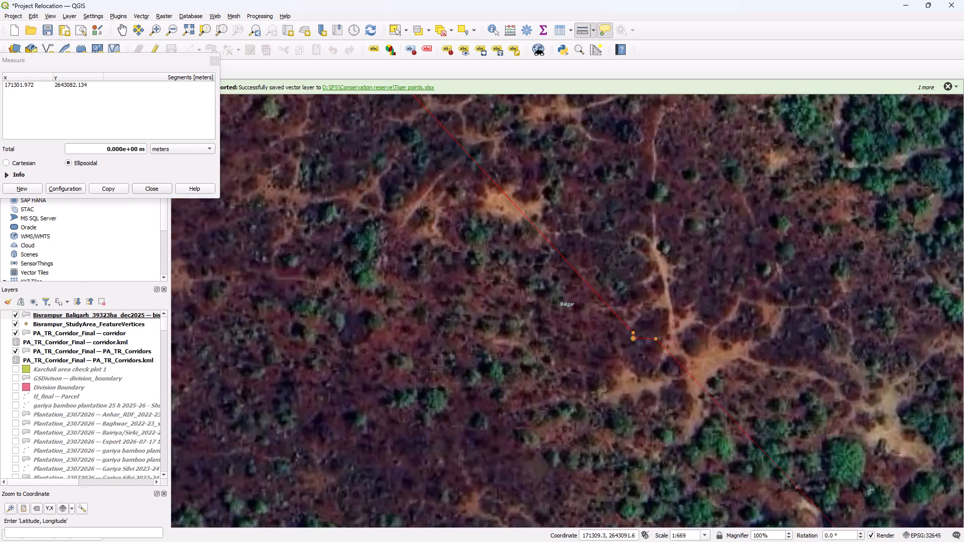
Remeasure the kink's short north-south segment in meters, from its northern vertex to the corner vertex, and close the measurement.
{"action": "scroll", "coordinate": [654, 311], "scroll_direction": "up", "scroll_amount": 1}
{"action": "scroll", "coordinate": [634, 346], "scroll_direction": "up", "scroll_amount": 1}
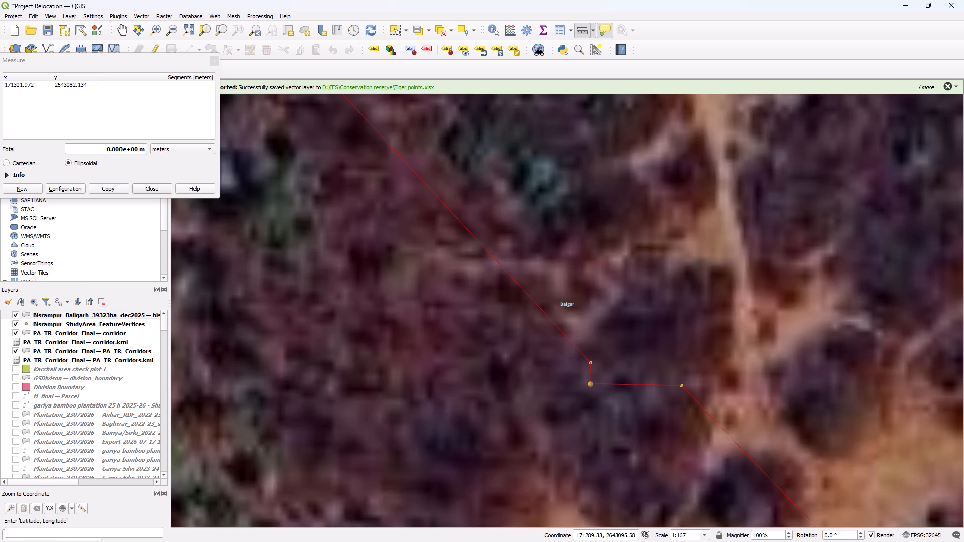
{"action": "scroll", "coordinate": [615, 385], "scroll_direction": "up", "scroll_amount": 1}
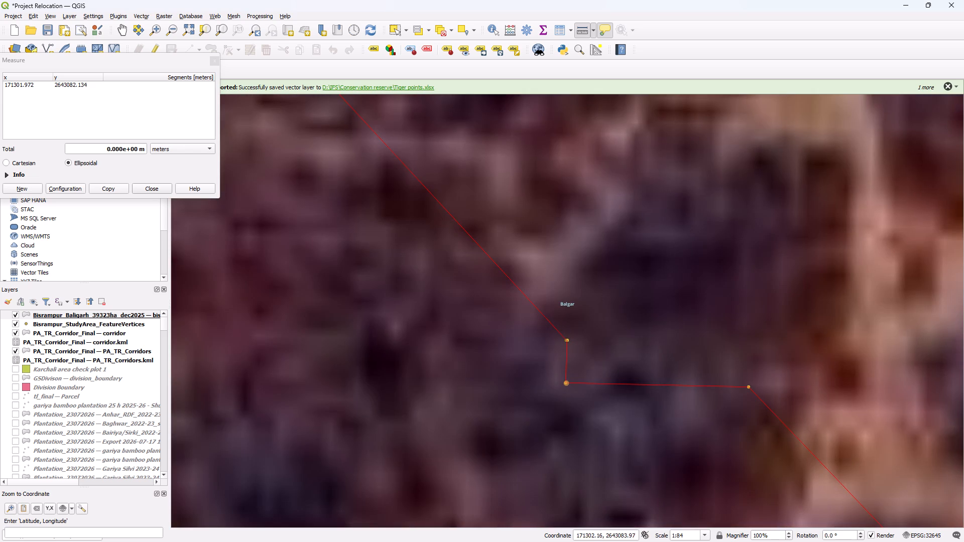
{"action": "left_click", "coordinate": [567, 340]}
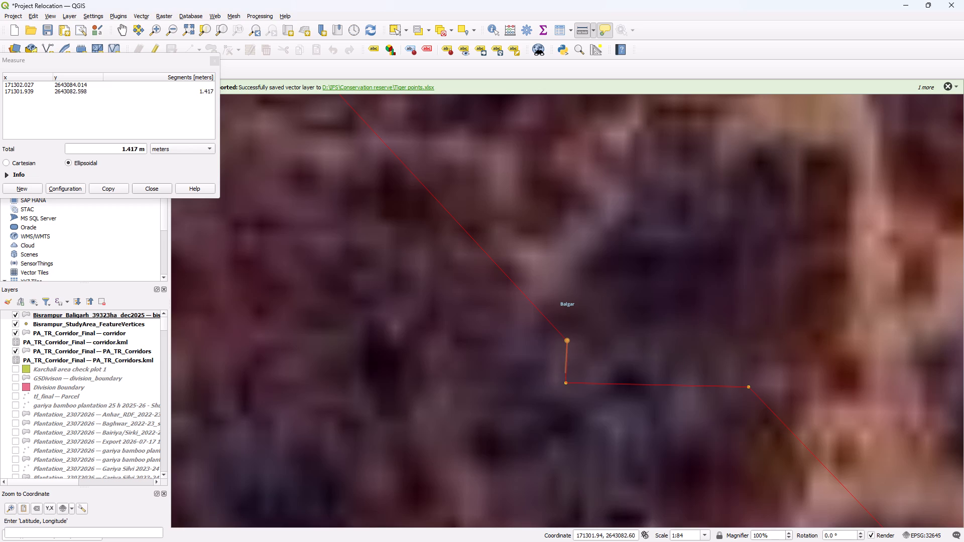
{"action": "left_click", "coordinate": [567, 386]}
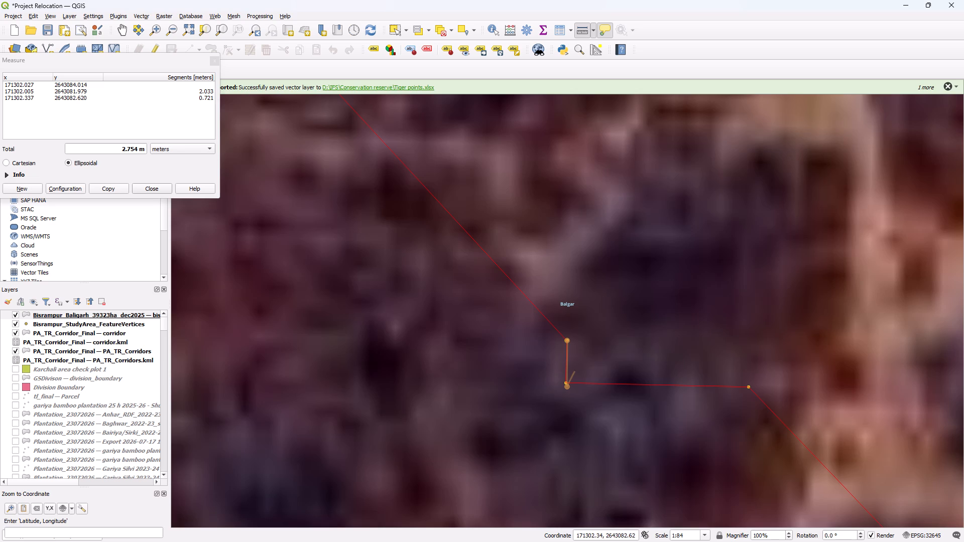
{"action": "scroll", "coordinate": [574, 372], "scroll_direction": "down", "scroll_amount": 1}
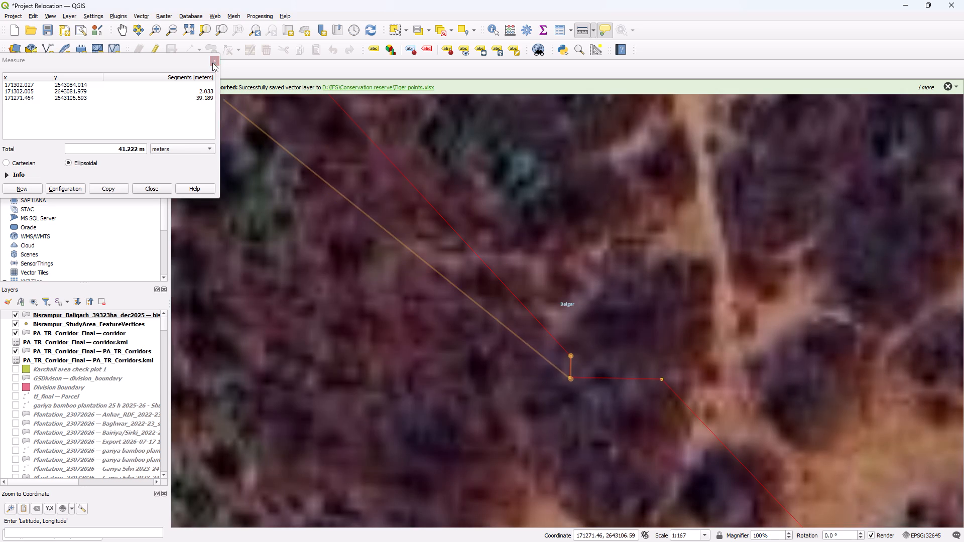
{"action": "left_click", "coordinate": [212, 61]}
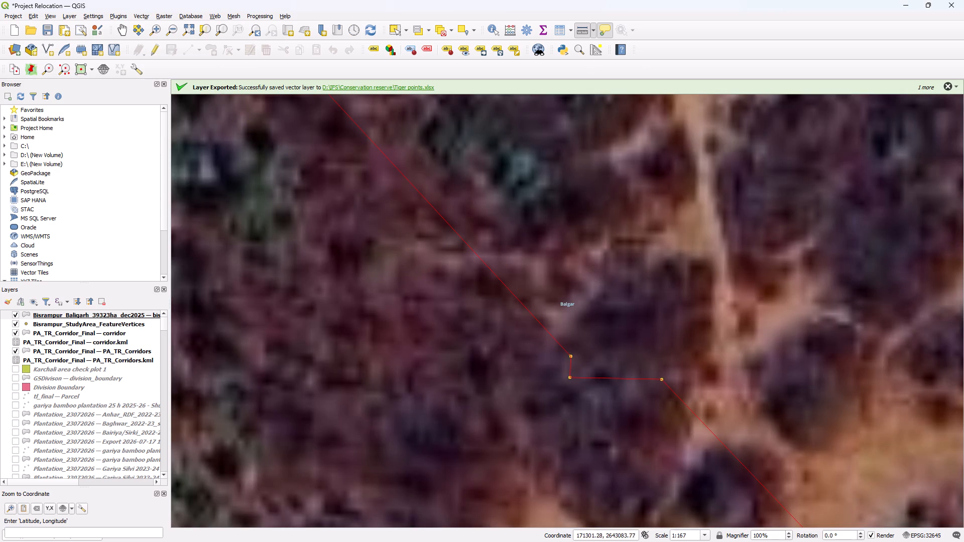
Measure in meters from the kink's northern vertex northwest along the boundary to a point near the trail junction, then clear the measurement.
{"action": "left_click", "coordinate": [572, 355]}
{"action": "scroll", "coordinate": [423, 185], "scroll_direction": "down", "scroll_amount": 1}
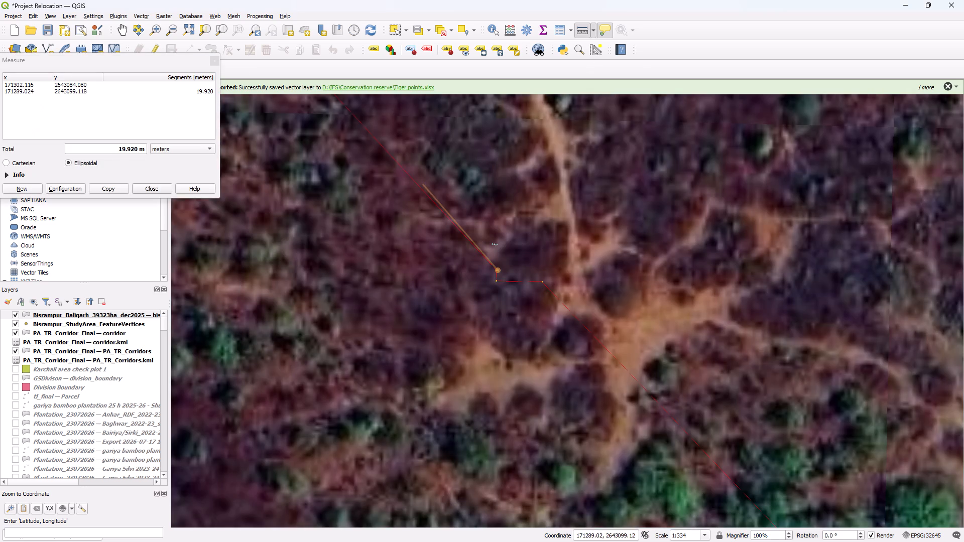
{"action": "scroll", "coordinate": [385, 138], "scroll_direction": "down", "scroll_amount": 1}
{"action": "scroll", "coordinate": [567, 388], "scroll_direction": "down", "scroll_amount": 1}
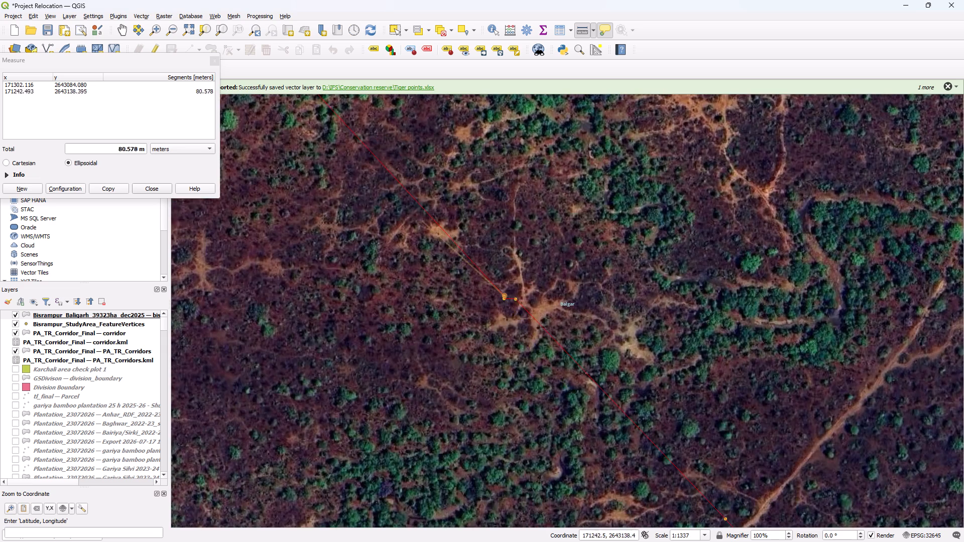
{"action": "scroll", "coordinate": [390, 159], "scroll_direction": "up", "scroll_amount": 1}
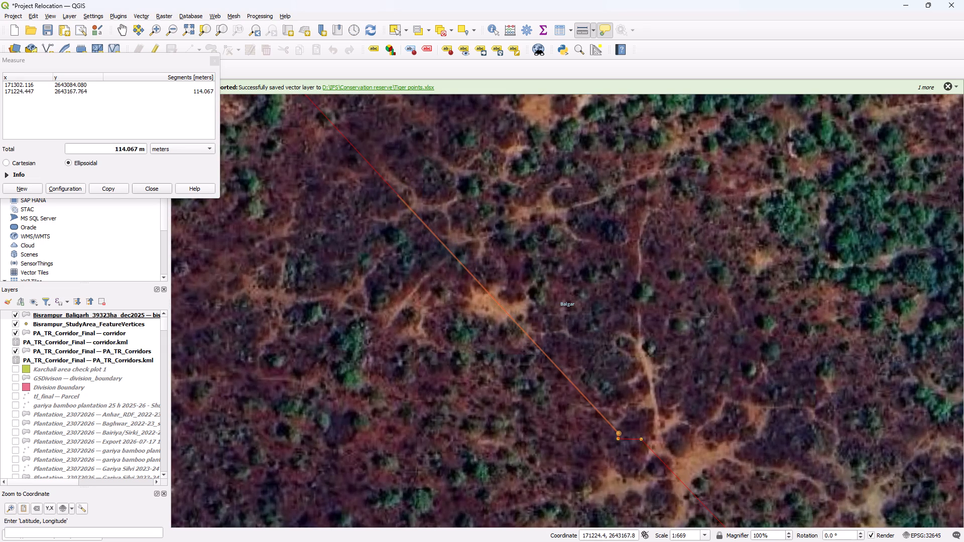
{"action": "left_click", "coordinate": [420, 221]}
{"action": "right_click", "coordinate": [531, 224]}
{"action": "right_click", "coordinate": [504, 221]}
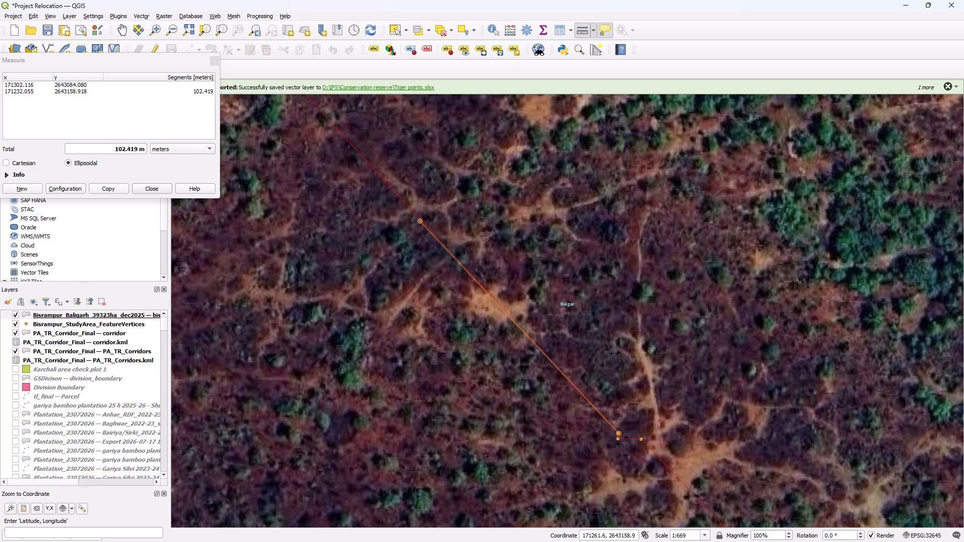
Start an area measurement in acres from the boundary point near the northwest trail junction to the kink's northern vertex.
{"action": "left_click", "coordinate": [591, 32]}
{"action": "left_click", "coordinate": [597, 52]}
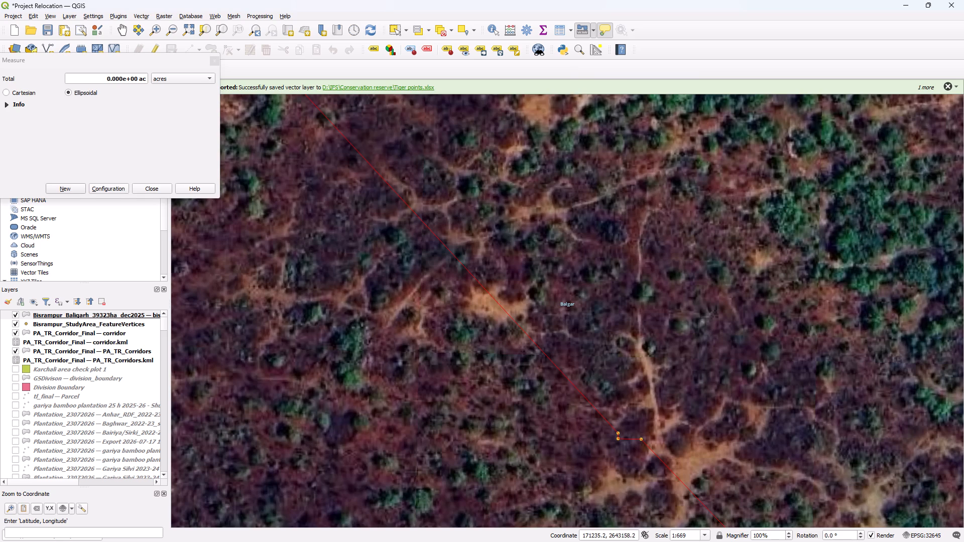
{"action": "left_click", "coordinate": [420, 218]}
{"action": "scroll", "coordinate": [623, 446], "scroll_direction": "up", "scroll_amount": 1}
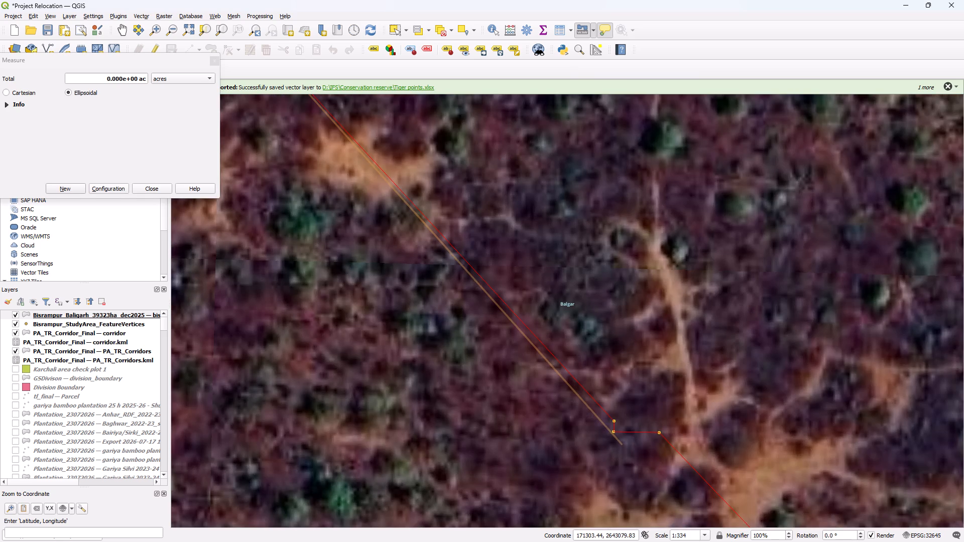
{"action": "scroll", "coordinate": [620, 440], "scroll_direction": "up", "scroll_amount": 2}
{"action": "scroll", "coordinate": [592, 368], "scroll_direction": "up", "scroll_amount": 1}
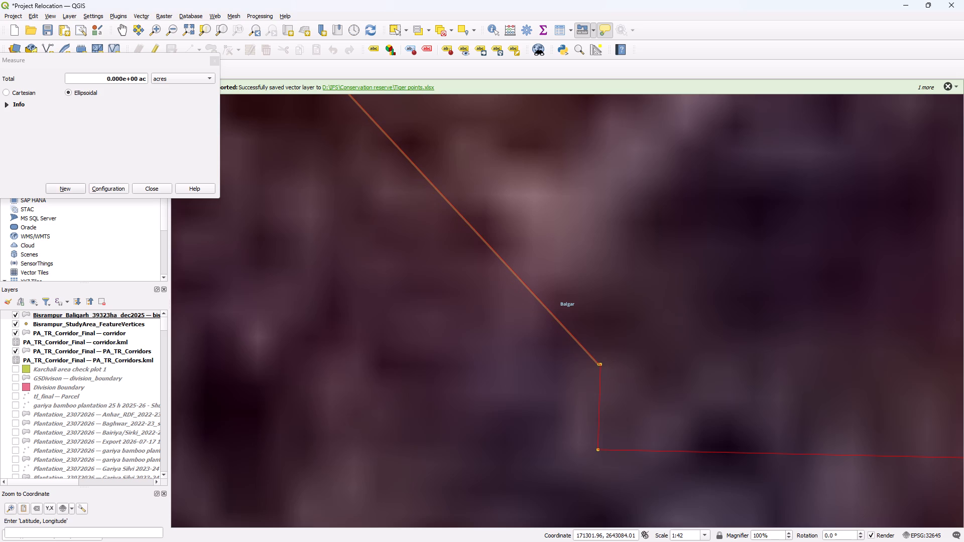
{"action": "left_click", "coordinate": [600, 364]}
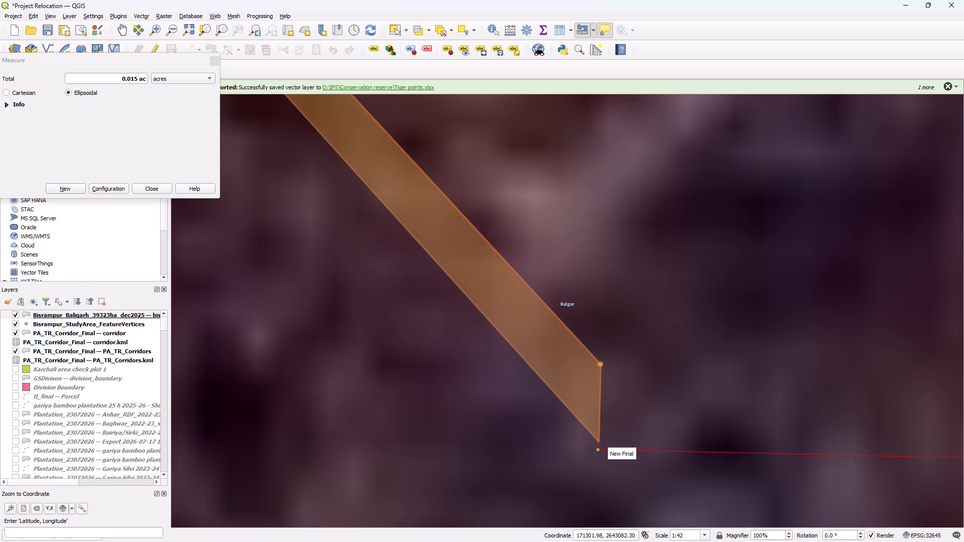
End the area measurement at the kink, clear the stray measuring points along the boundary, and close the measurement.
{"action": "right_click", "coordinate": [609, 382]}
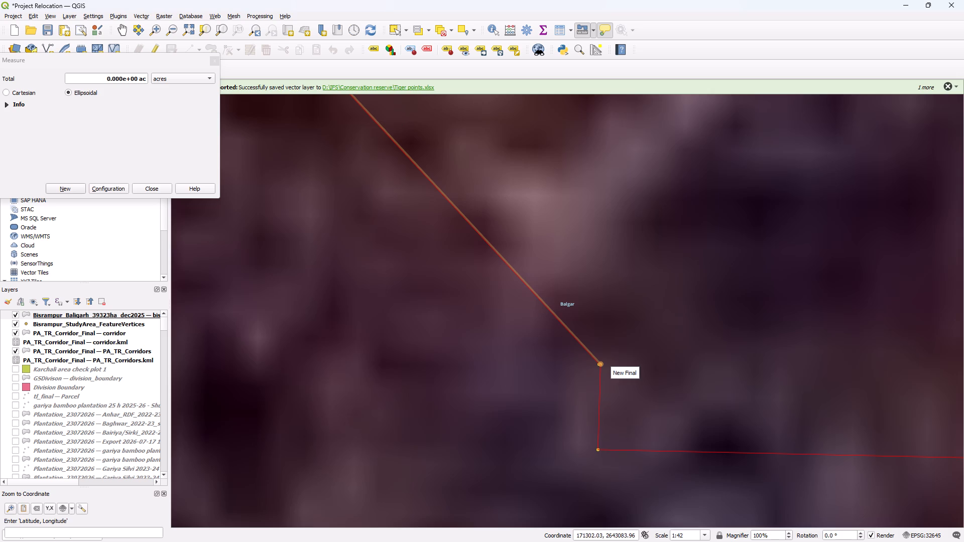
{"action": "left_click_drag", "start_coordinate": [597, 450], "coordinate": [579, 419]}
{"action": "left_click_drag", "start_coordinate": [579, 419], "coordinate": [547, 309]}
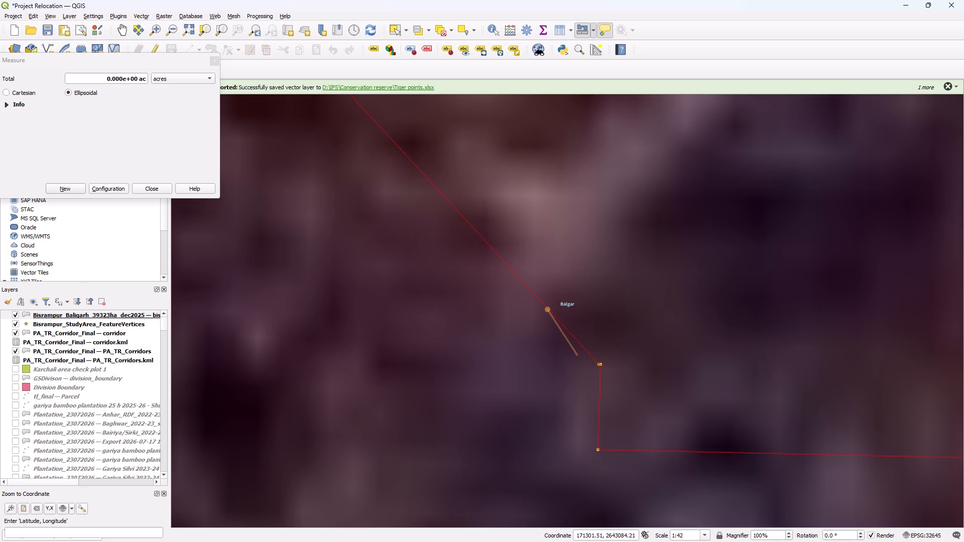
{"action": "scroll", "coordinate": [564, 333], "scroll_direction": "down", "scroll_amount": 3}
{"action": "right_click", "coordinate": [564, 333]}
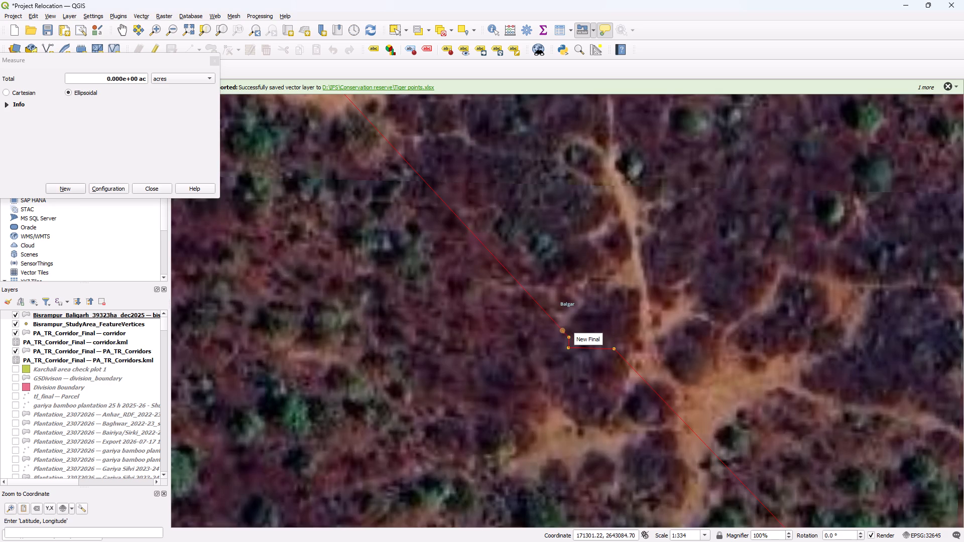
{"action": "left_click", "coordinate": [212, 65]}
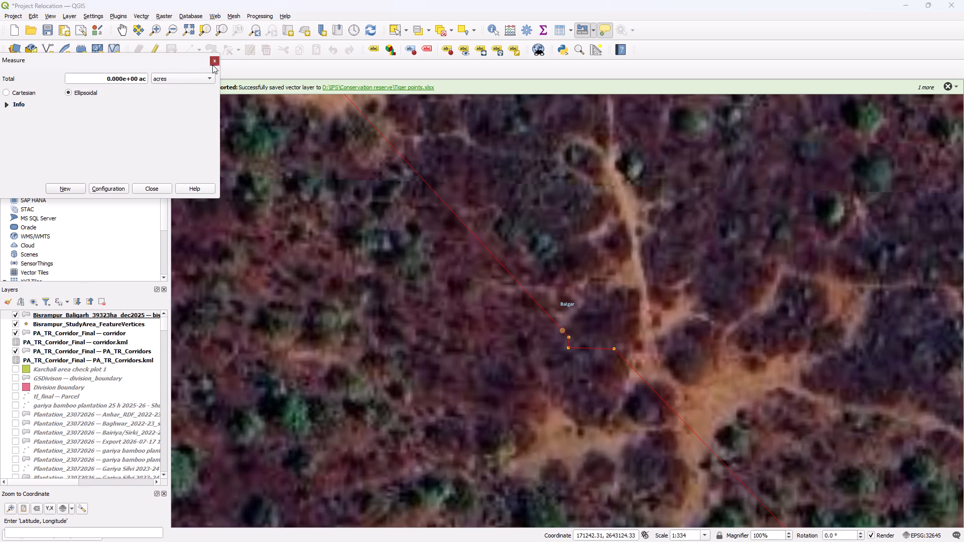
Examine the study area boundary and its vertices northwest of the kink near Balgar.
{"action": "scroll", "coordinate": [606, 325], "scroll_direction": "down", "scroll_amount": 3}
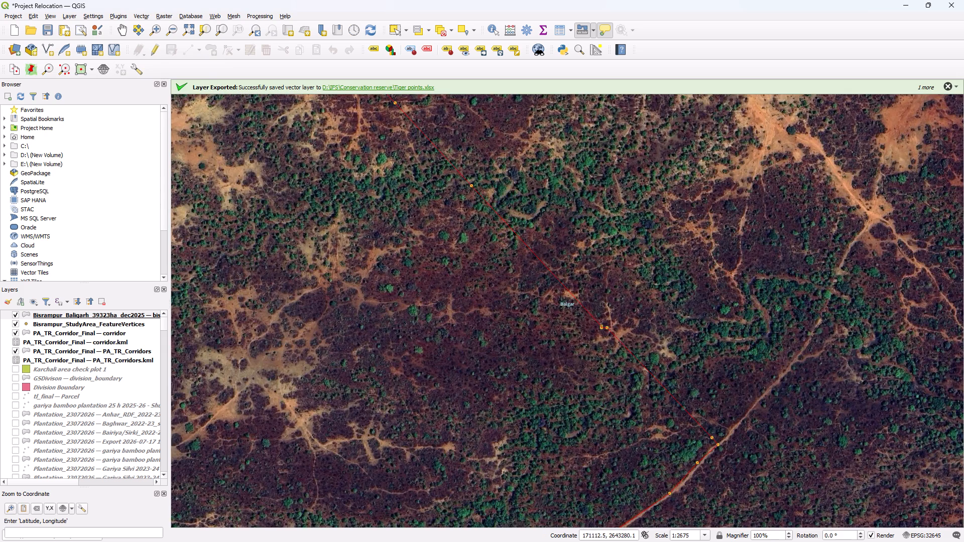
{"action": "scroll", "coordinate": [504, 273], "scroll_direction": "down", "scroll_amount": 3}
{"action": "scroll", "coordinate": [434, 182], "scroll_direction": "up", "scroll_amount": 2}
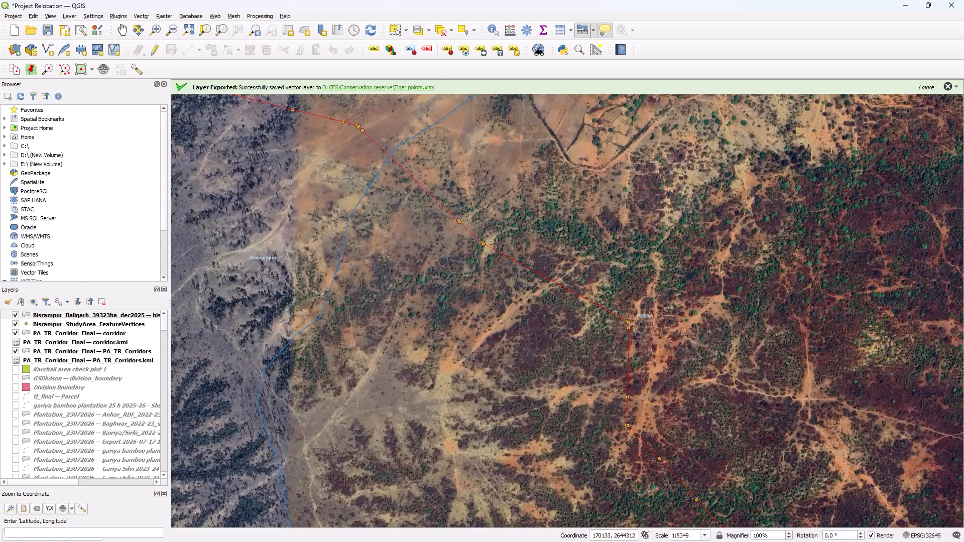